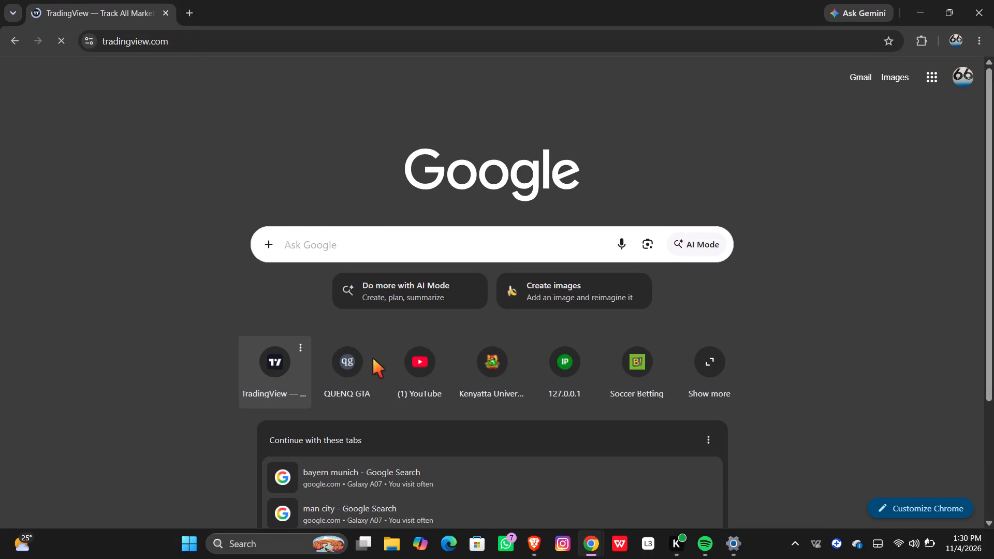
Open the OANDA XAUUSD gold chart through the symbol search.
double_click(362, 84)
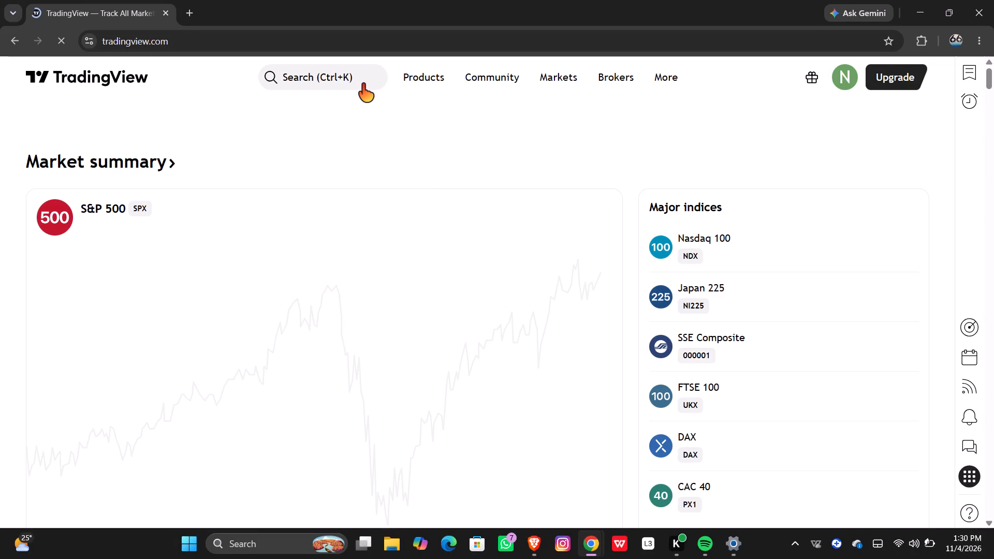
right_click_drag(362, 84, 392, 98)
double_click(355, 84)
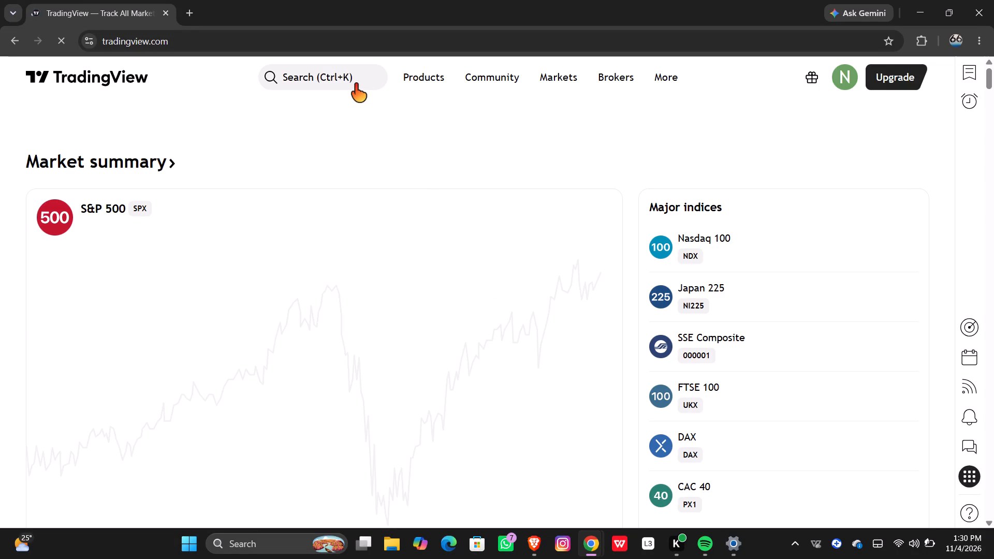
left_click(358, 79)
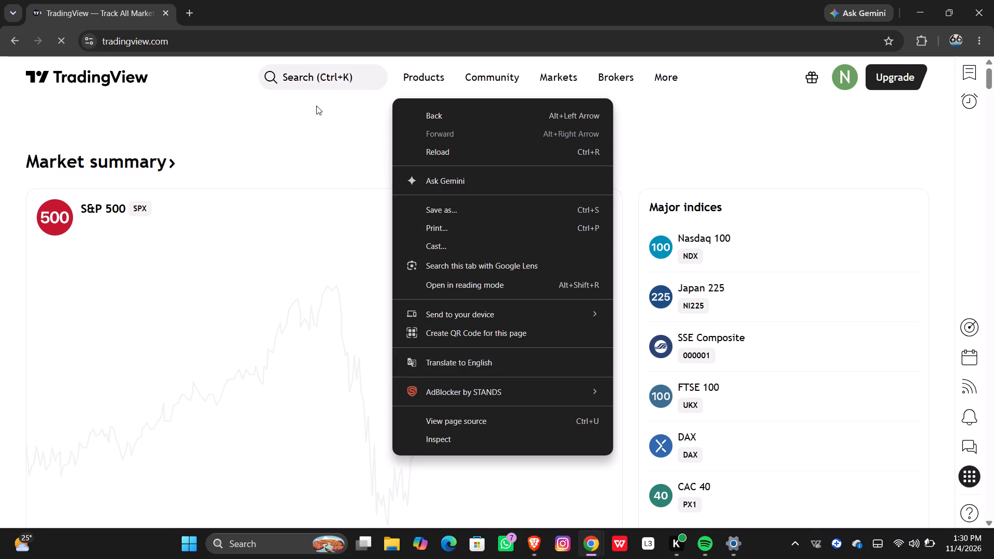
left_click(880, 214)
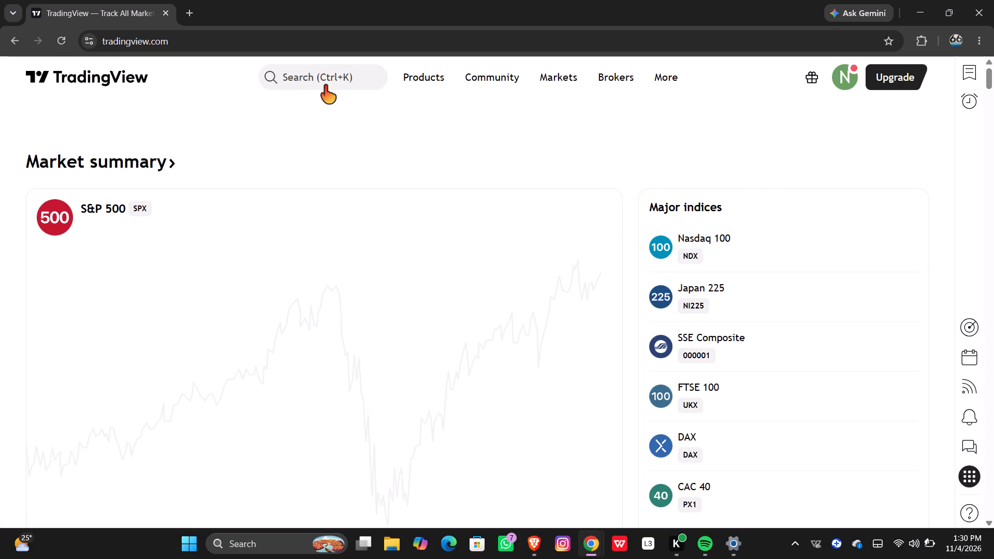
left_click(308, 70)
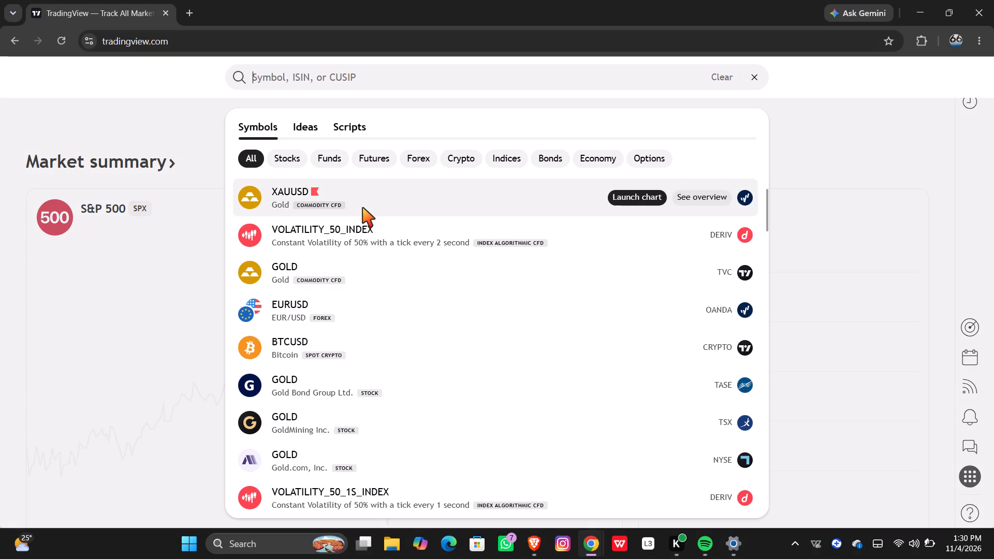
left_click(362, 208)
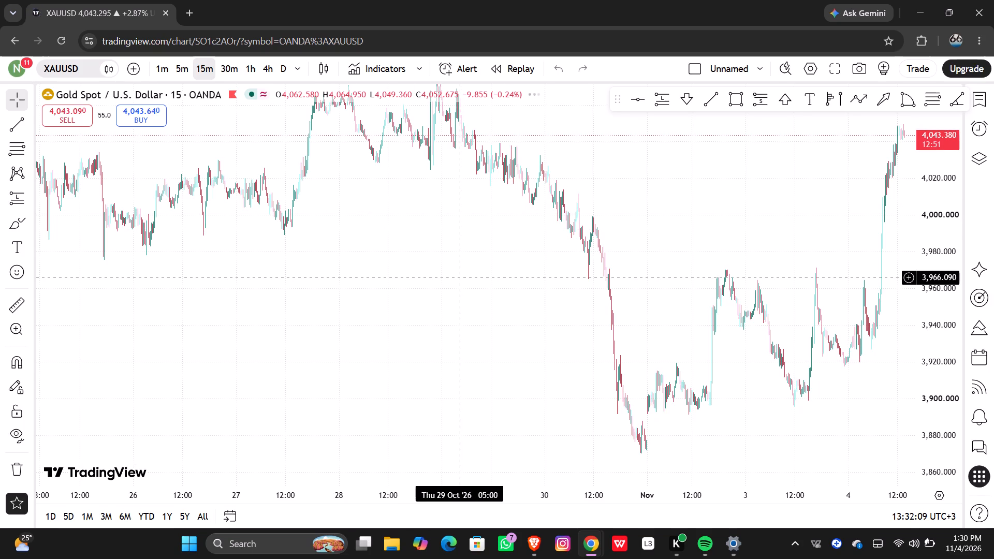
Change the chart symbol from XAUUSD to TVC's GOLD.
left_click_drag(460, 277, 317, 288)
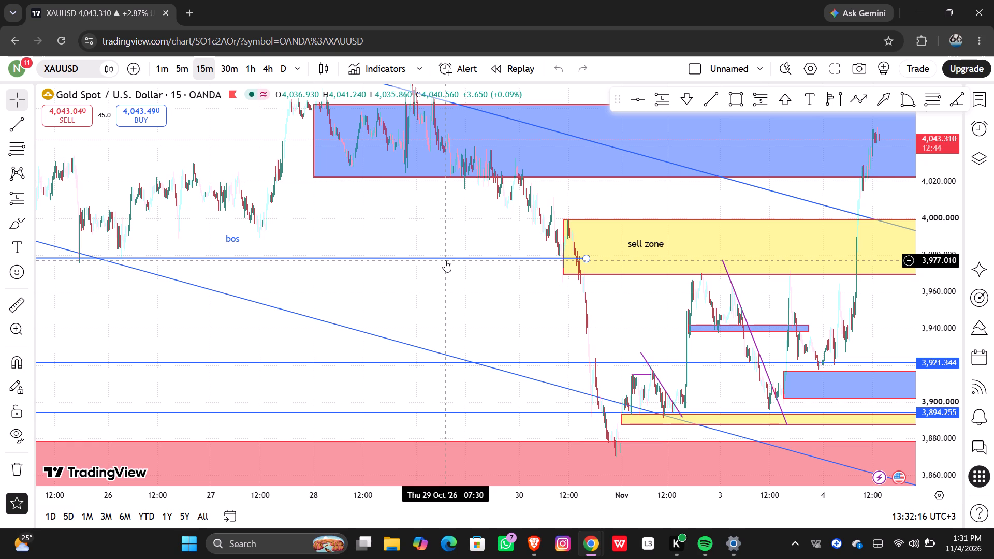
left_click_drag(487, 291, 312, 292)
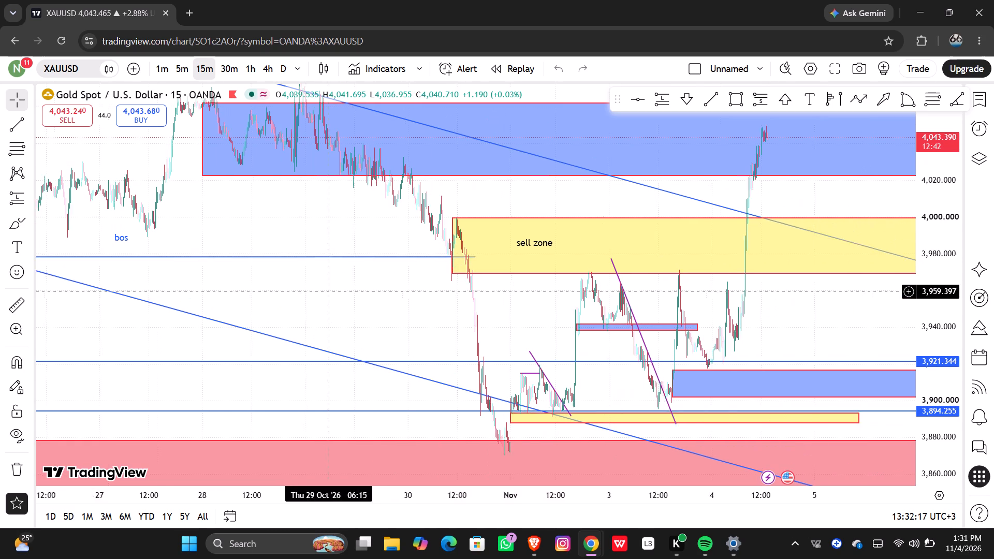
left_click(73, 61)
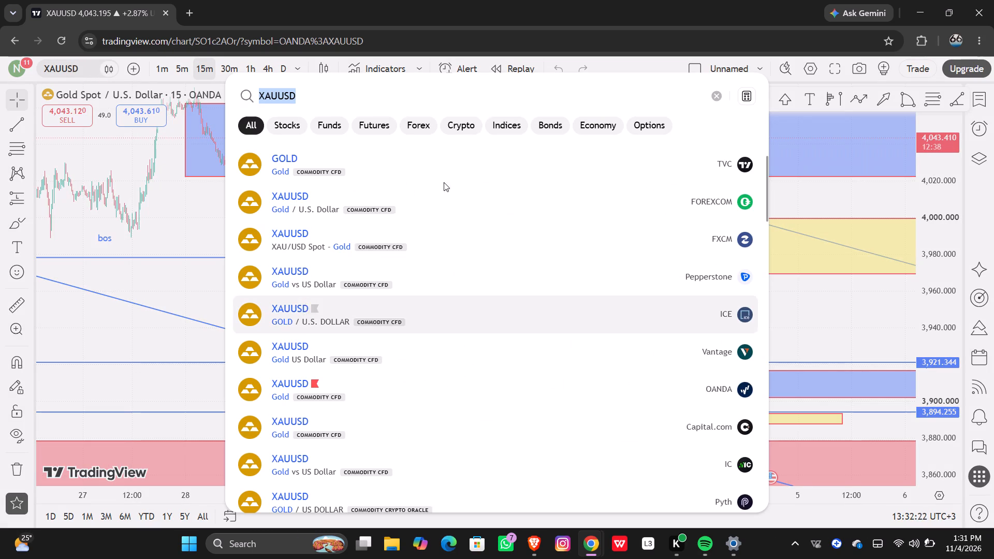
left_click(503, 149)
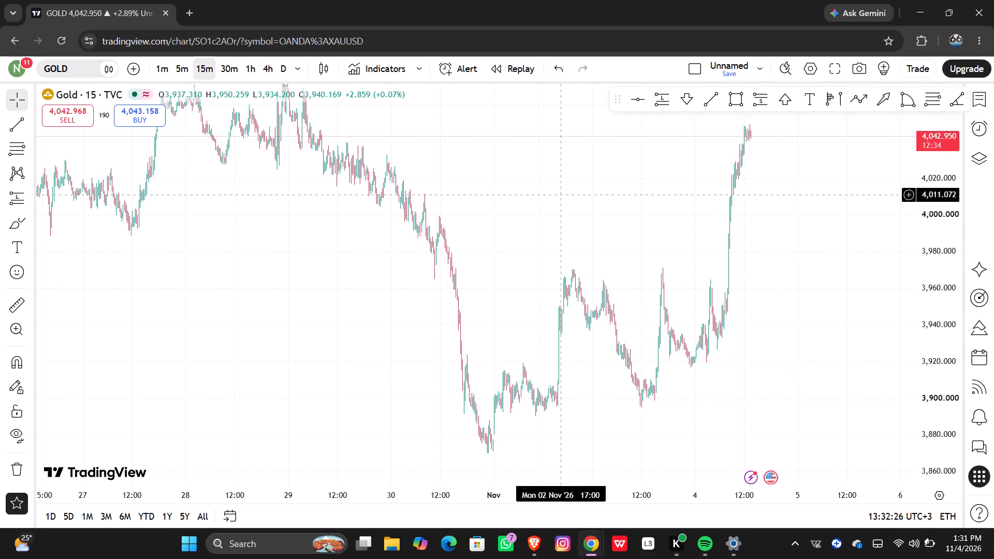
Switch the gold chart to the 30-minute timeframe and examine the price action around the weak sell zone.
left_click_drag(561, 195, 425, 174)
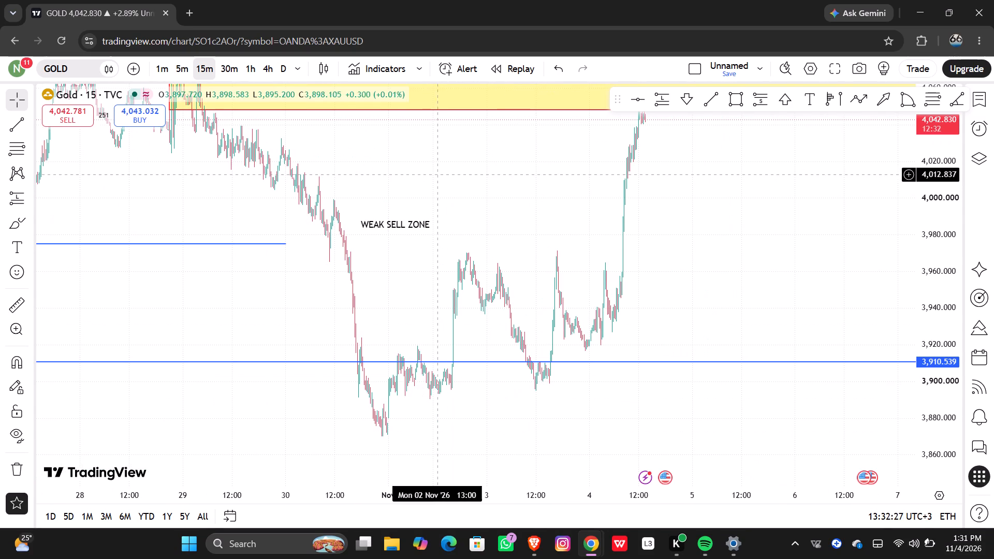
left_click(225, 71)
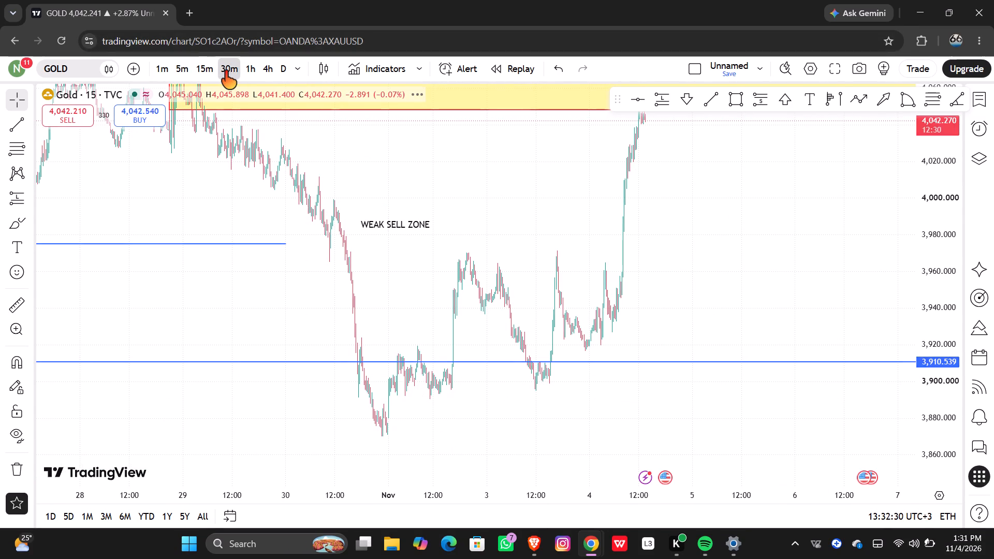
scroll(528, 223, "up", 1)
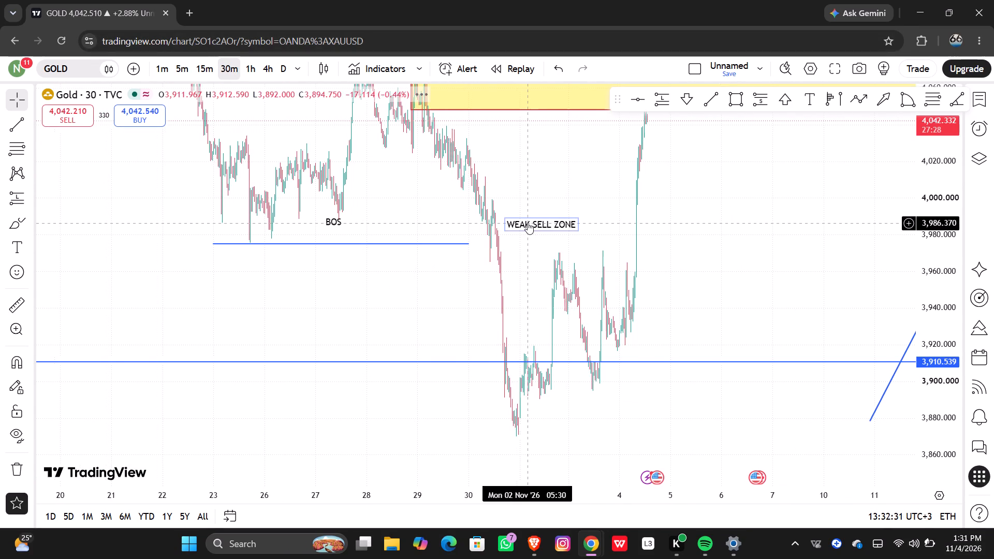
scroll(528, 223, "up", 4)
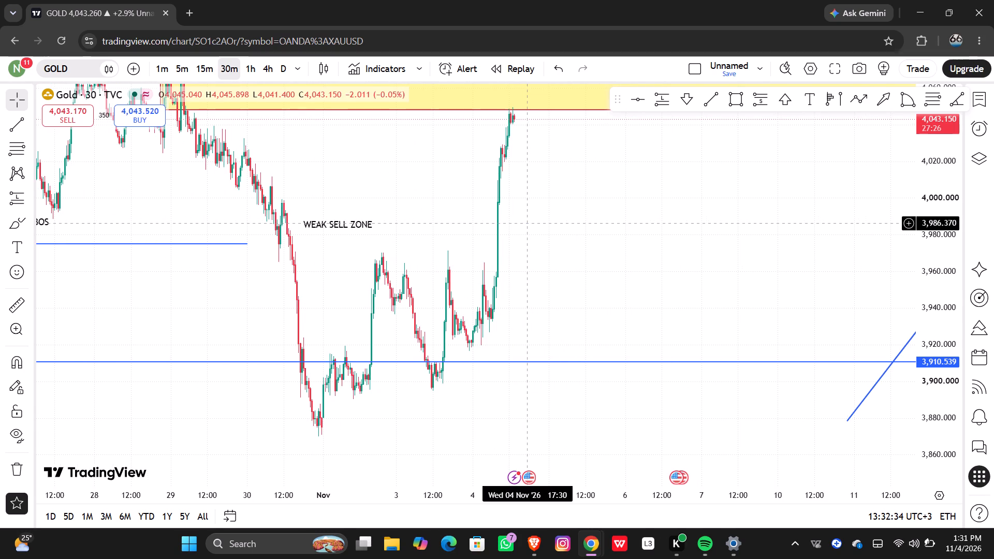
scroll(528, 223, "up", 1)
left_click_drag(504, 252, 454, 259)
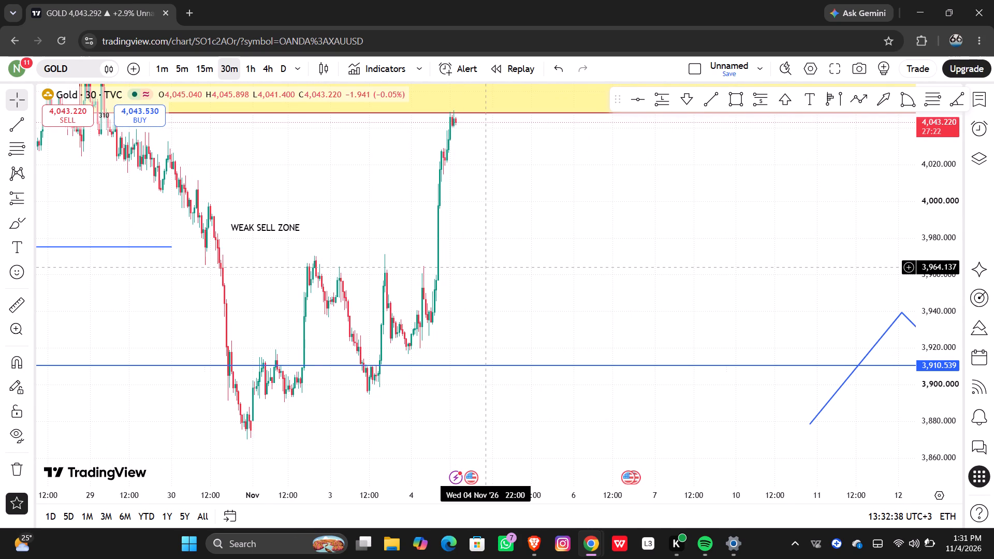
scroll(486, 267, "down", 3)
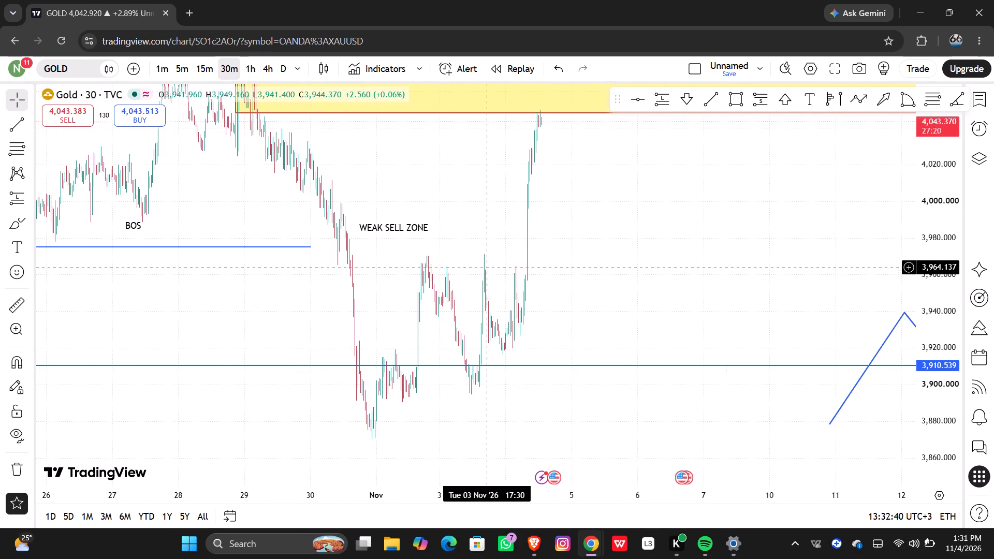
Switch the gold chart to the 1-hour timeframe.
left_click(243, 71)
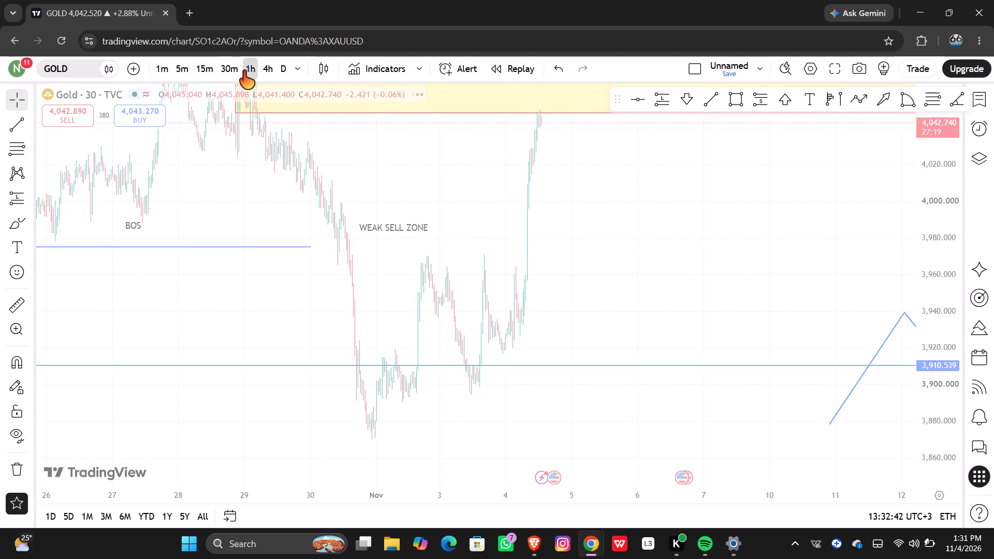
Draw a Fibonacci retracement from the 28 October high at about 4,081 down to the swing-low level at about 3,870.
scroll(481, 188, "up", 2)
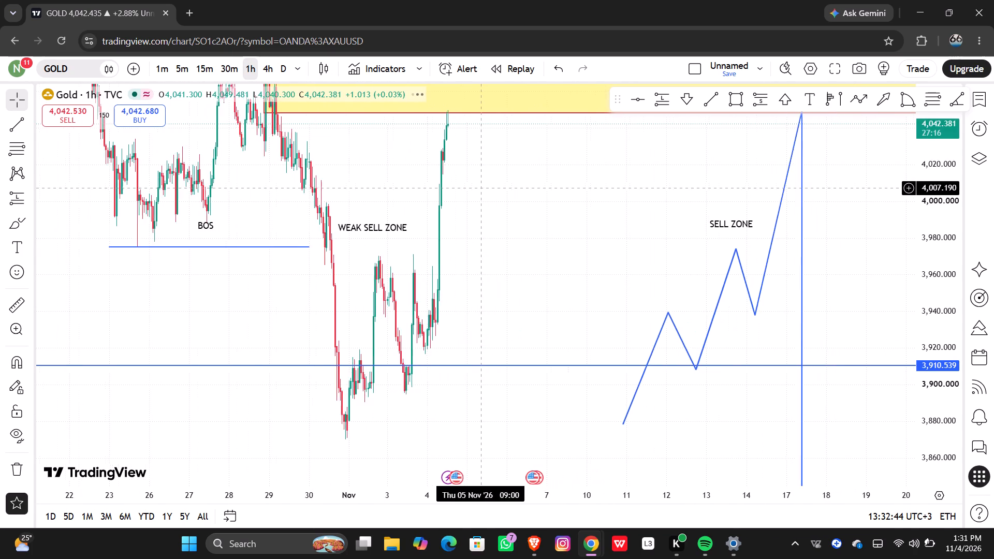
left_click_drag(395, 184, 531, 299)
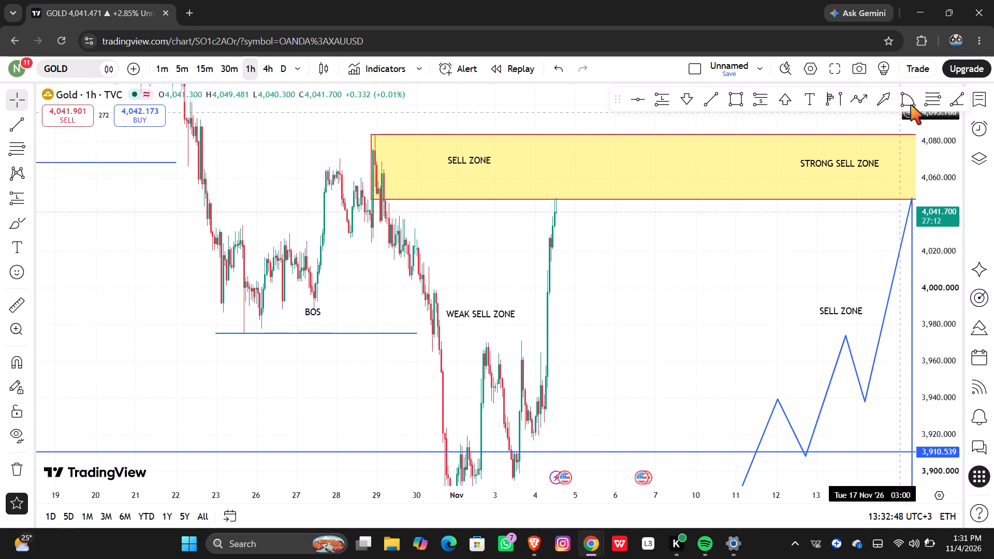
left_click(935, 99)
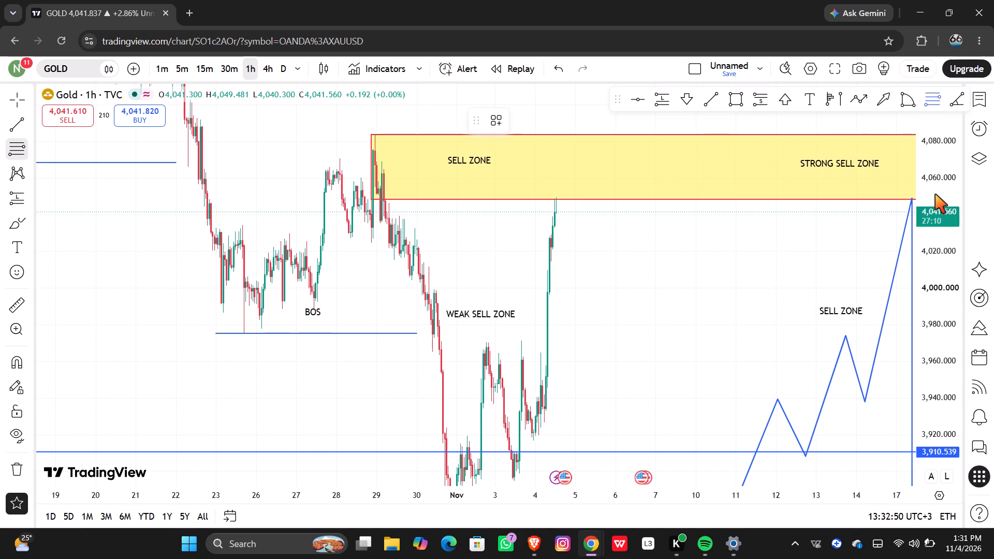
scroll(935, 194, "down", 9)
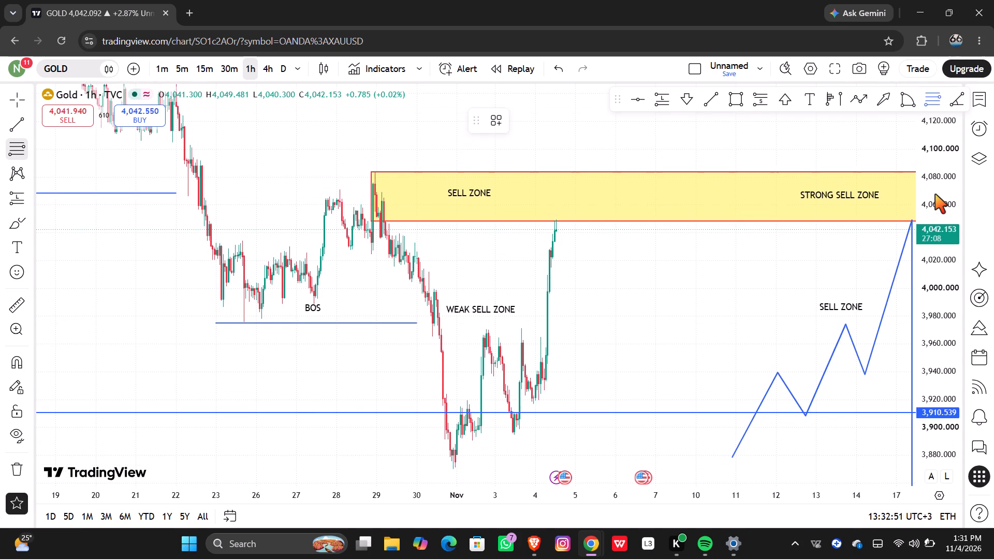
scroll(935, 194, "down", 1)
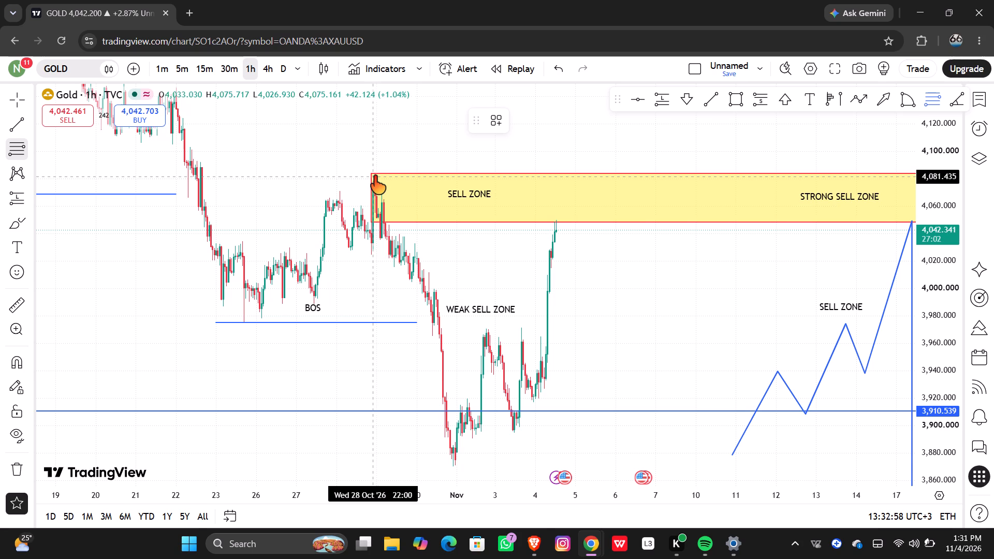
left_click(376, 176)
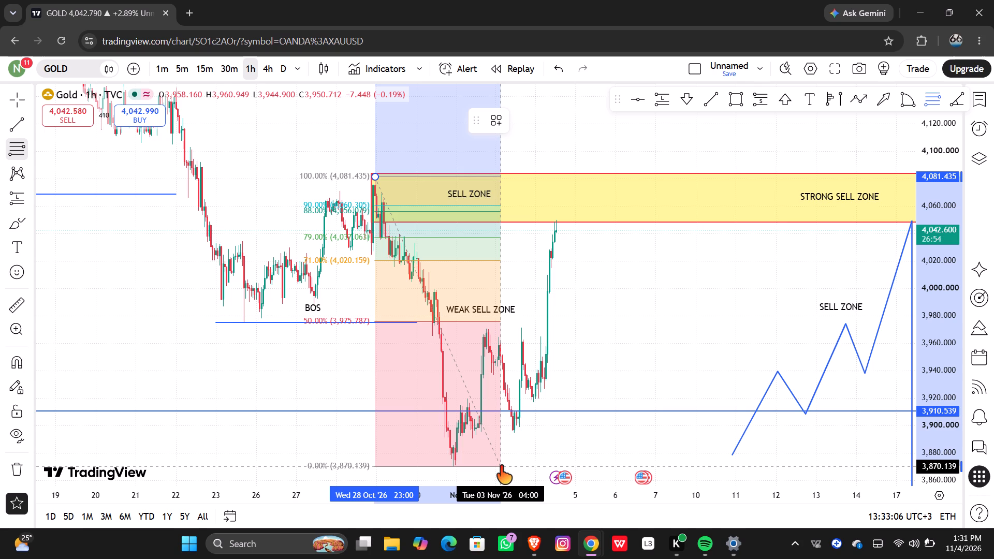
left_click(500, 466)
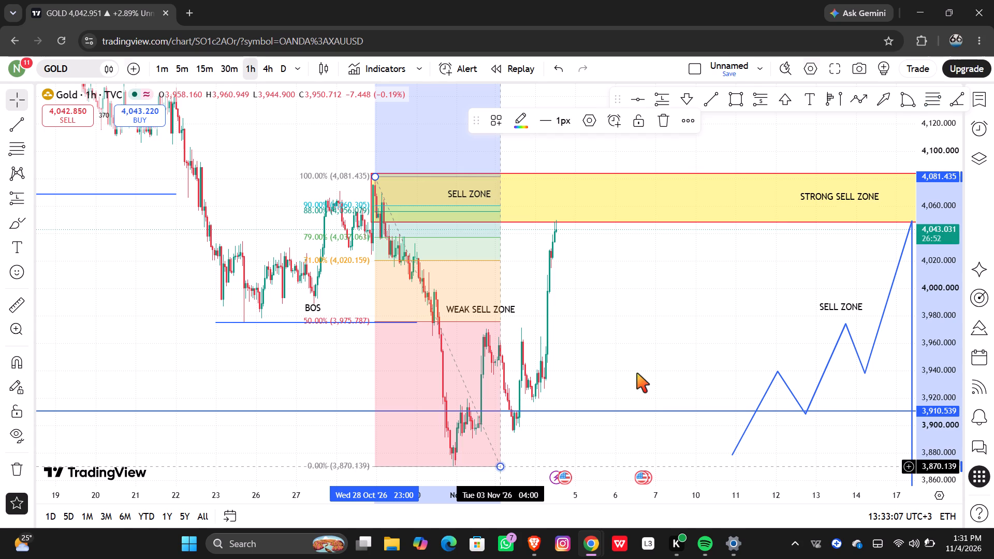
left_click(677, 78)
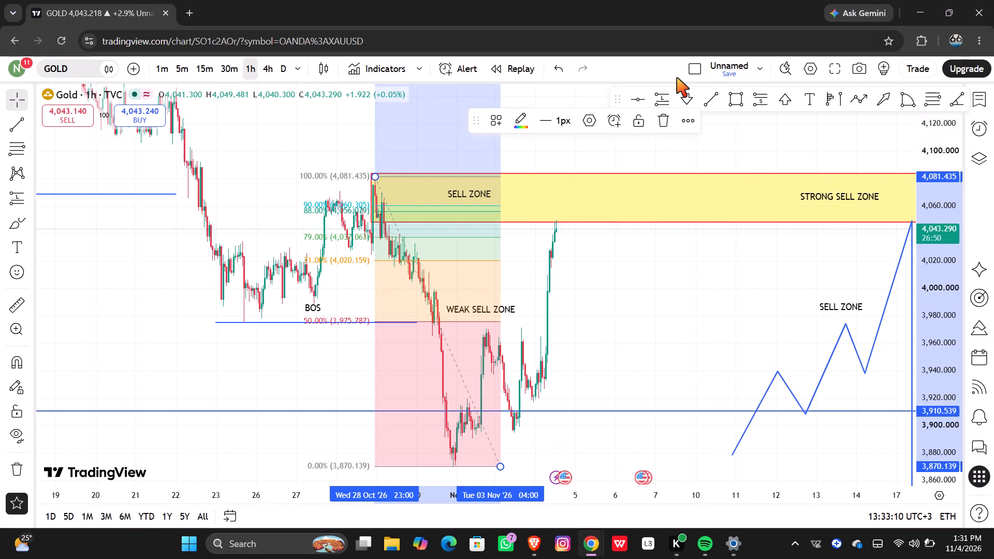
Delete the "WEAK SELL ZONE" text label from the chart.
left_click(500, 311)
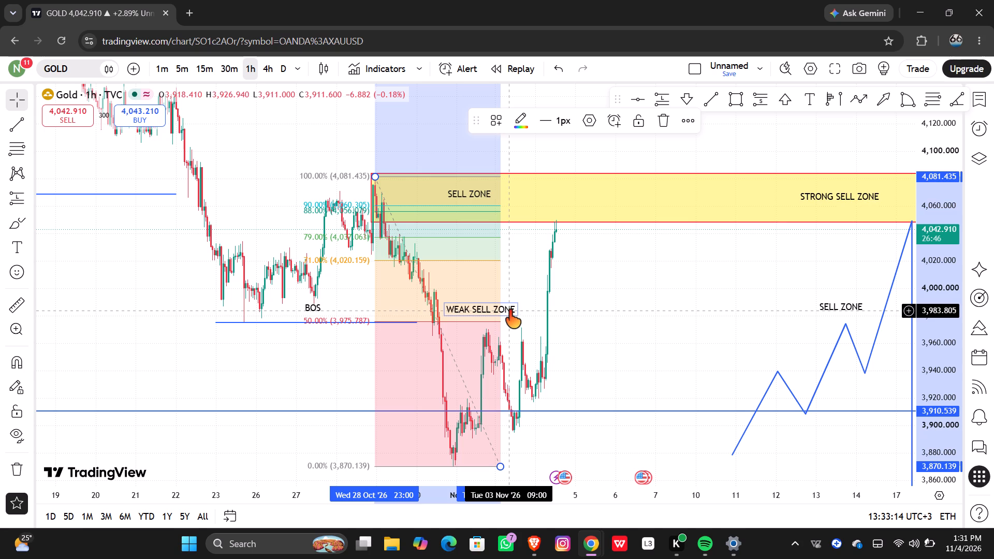
left_click(509, 310)
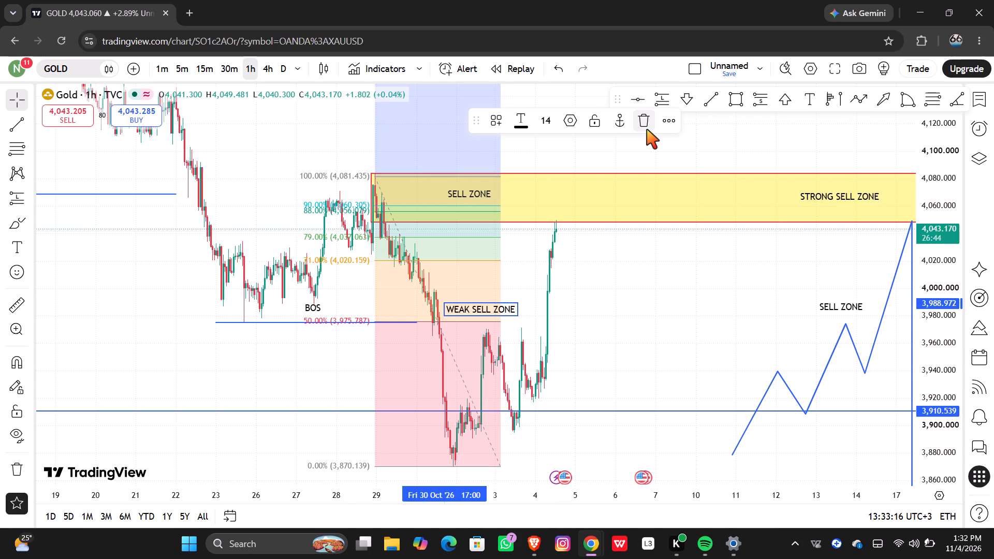
left_click(647, 129)
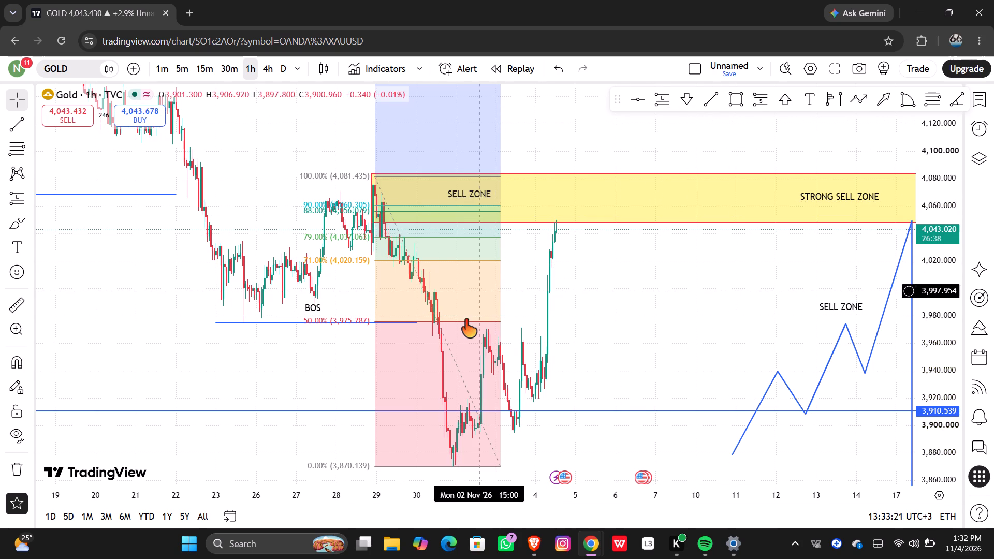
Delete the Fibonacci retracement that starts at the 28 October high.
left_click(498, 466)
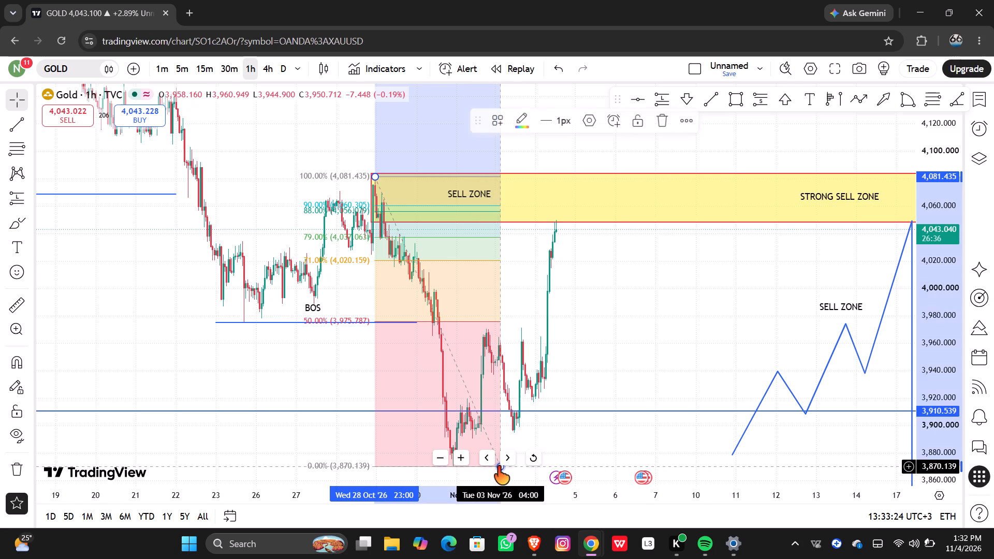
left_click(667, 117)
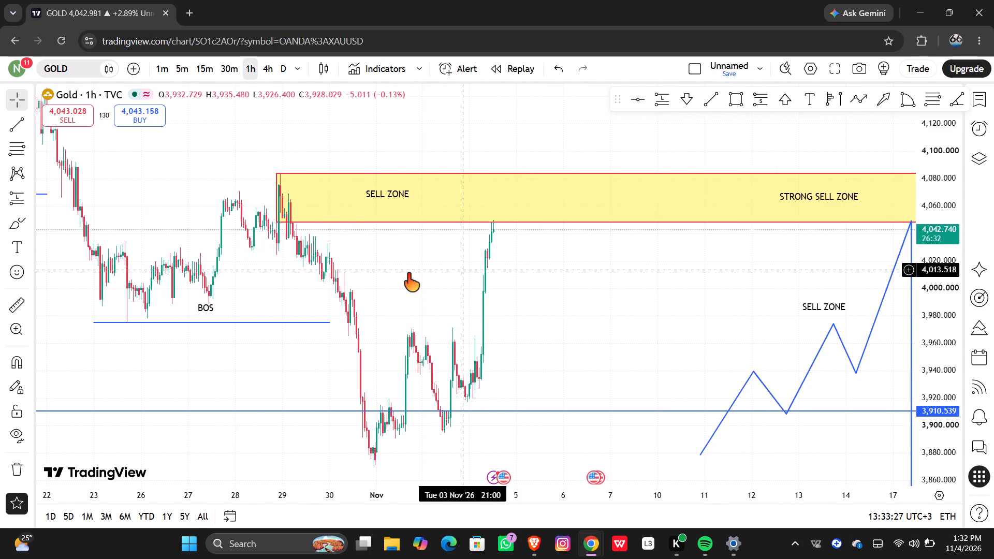
Draw a Fibonacci retracement from the 30 October swing high at about 3,998 down to the low level at about 3,872.
left_click_drag(404, 274, 464, 205)
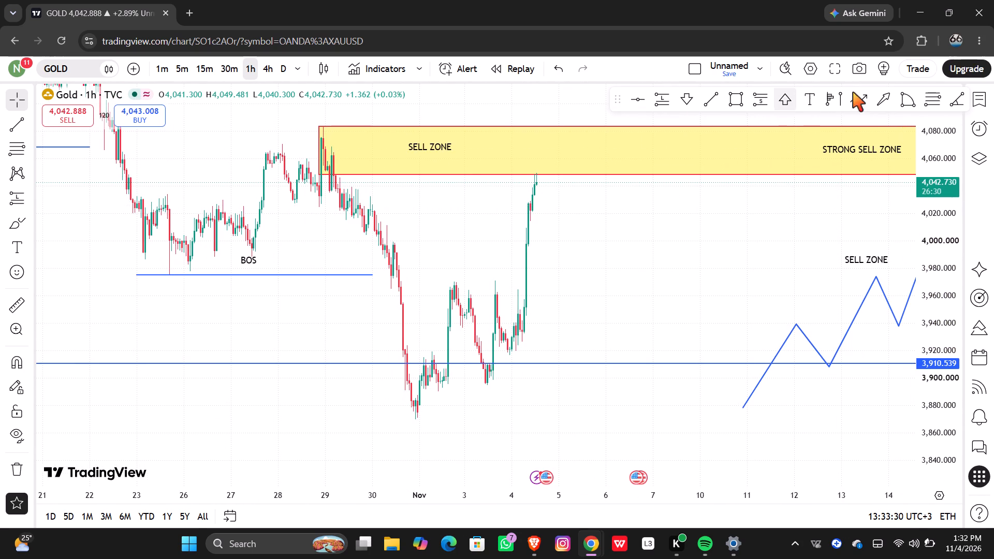
left_click(928, 93)
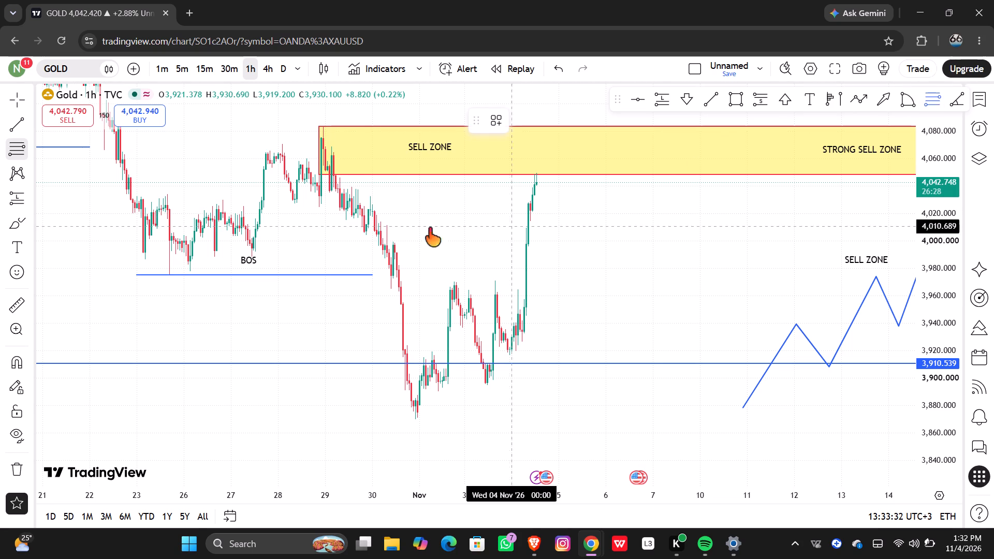
left_click(392, 243)
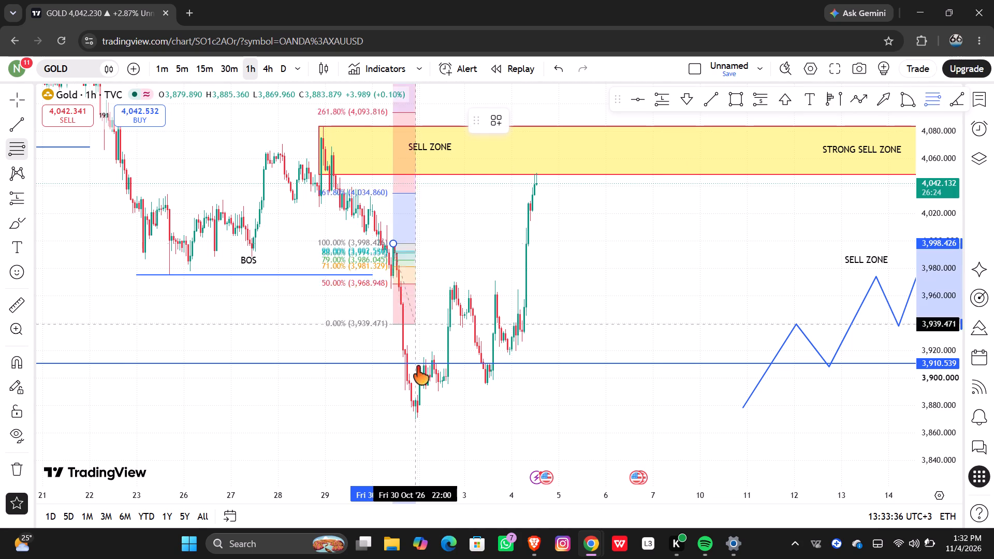
left_click(463, 416)
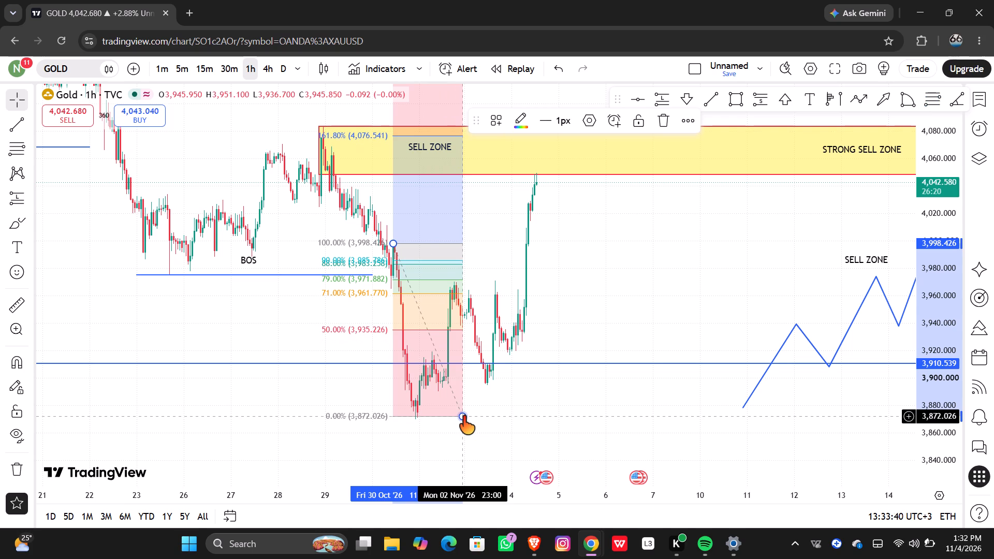
left_click(595, 378)
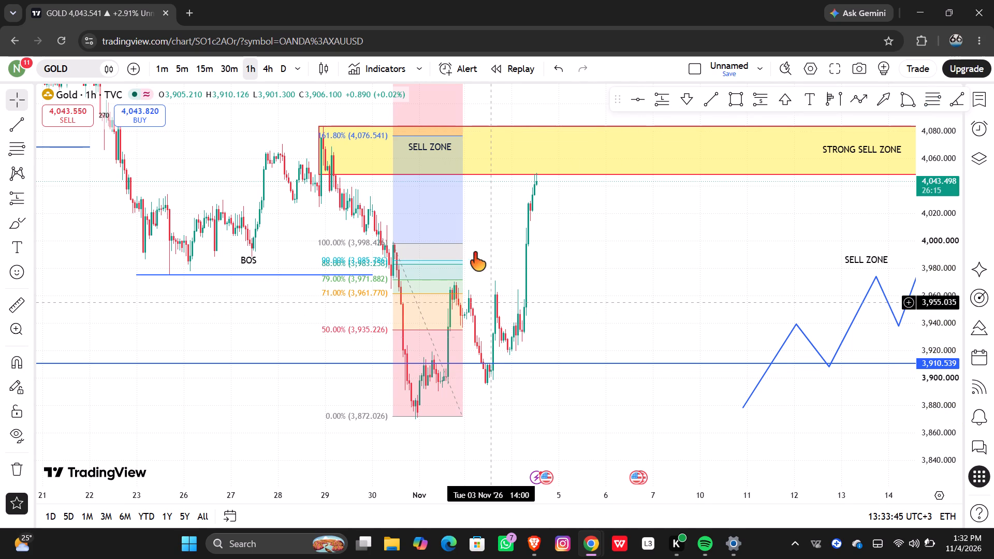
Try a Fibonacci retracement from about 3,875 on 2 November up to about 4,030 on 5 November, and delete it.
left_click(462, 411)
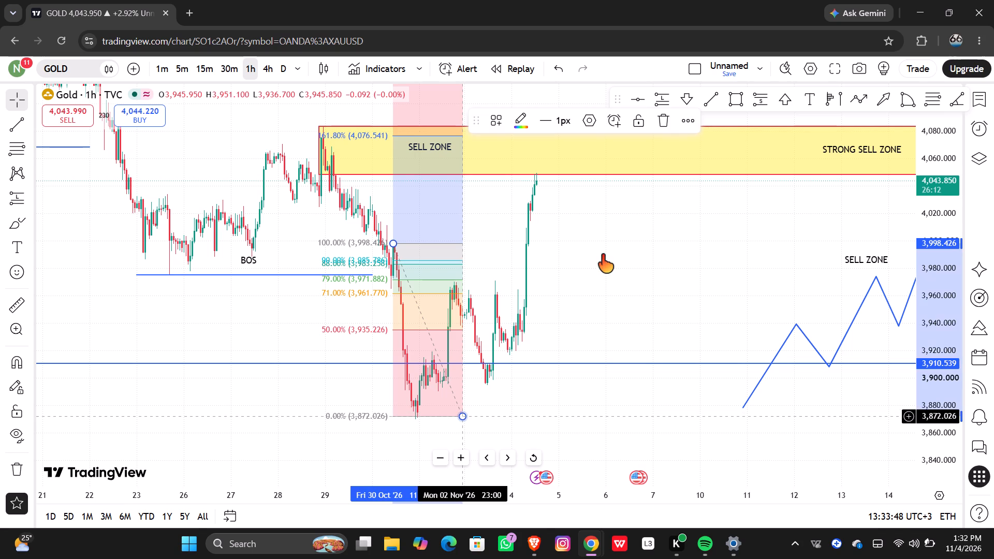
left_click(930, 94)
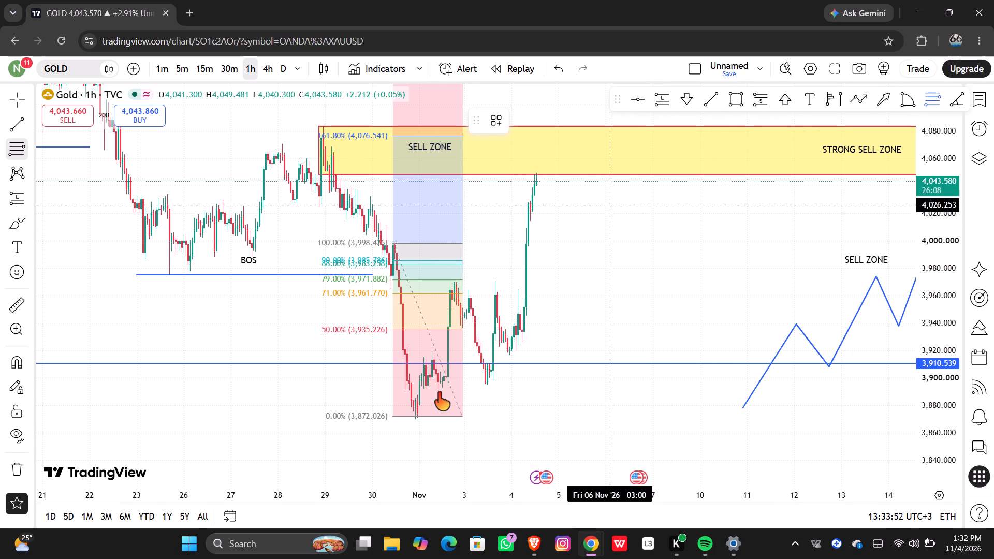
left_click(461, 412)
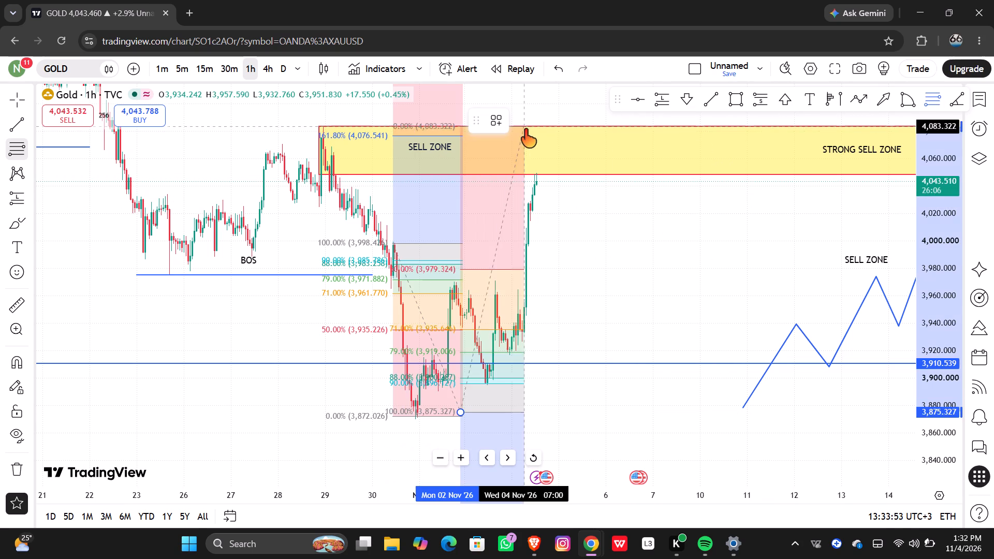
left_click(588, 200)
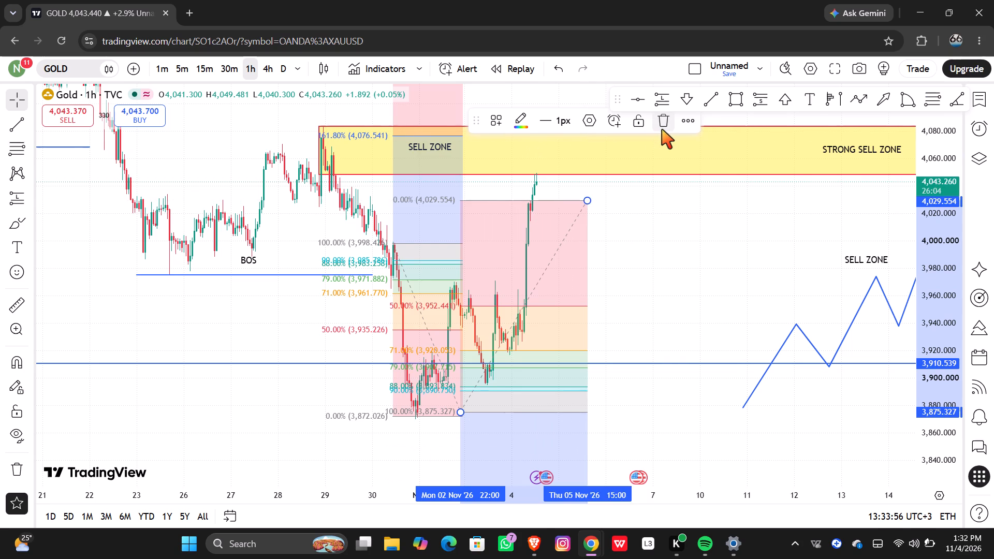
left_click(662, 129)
Delete the Fibonacci retracement that starts at the 30 October swing high.
left_click(462, 417)
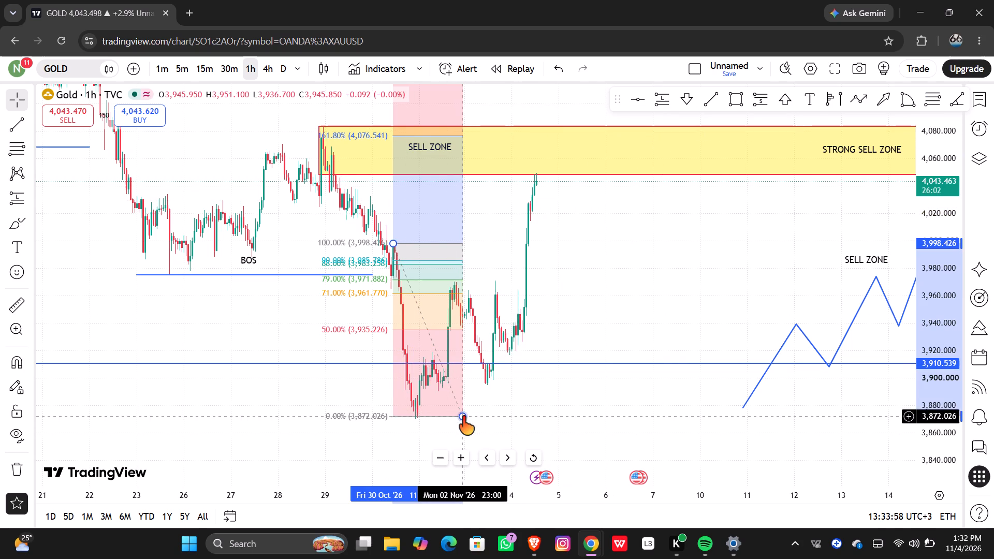
left_click(656, 115)
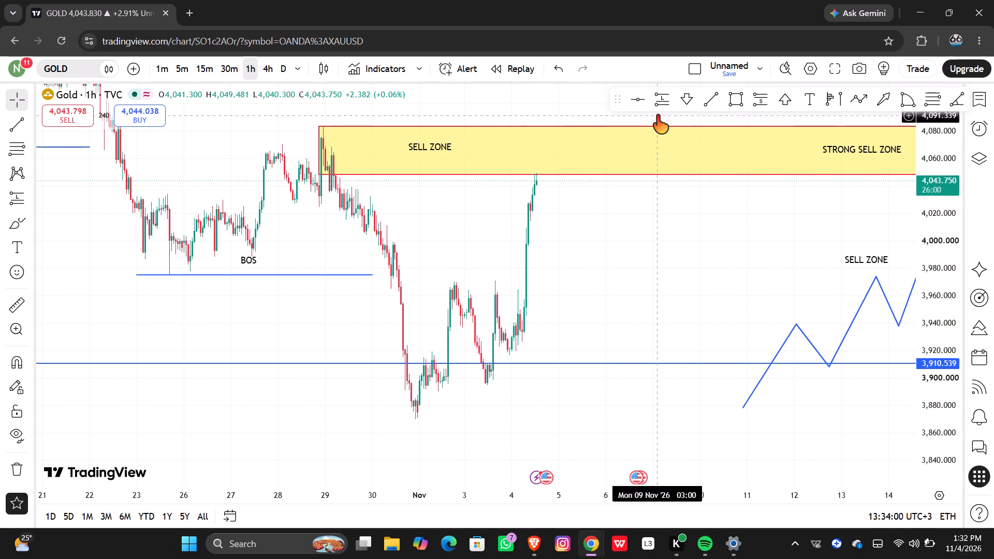
Switch the chart to the daily timeframe and examine the price structure around the BOS levels and sell zone.
scroll(659, 217, "down", 1)
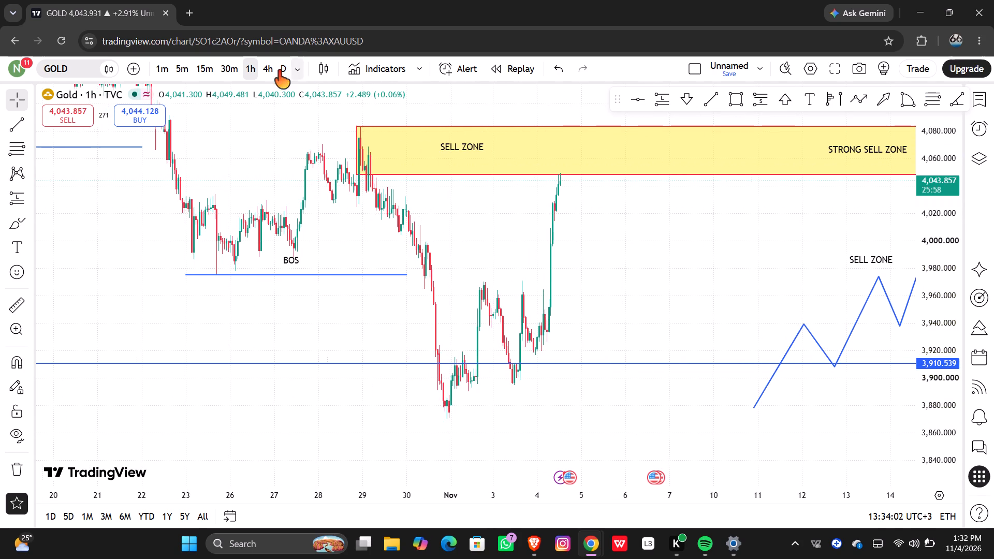
left_click(277, 67)
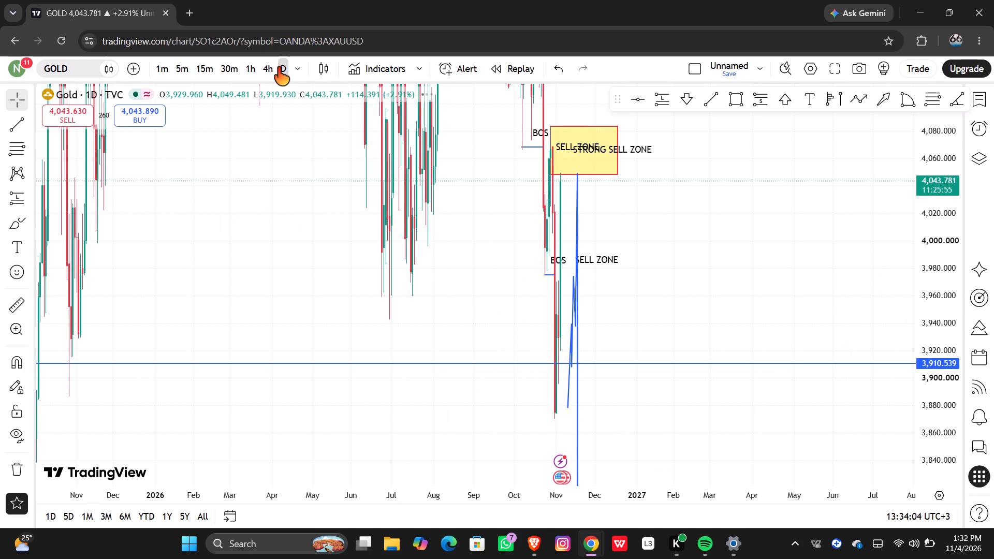
scroll(668, 277, "up", 4)
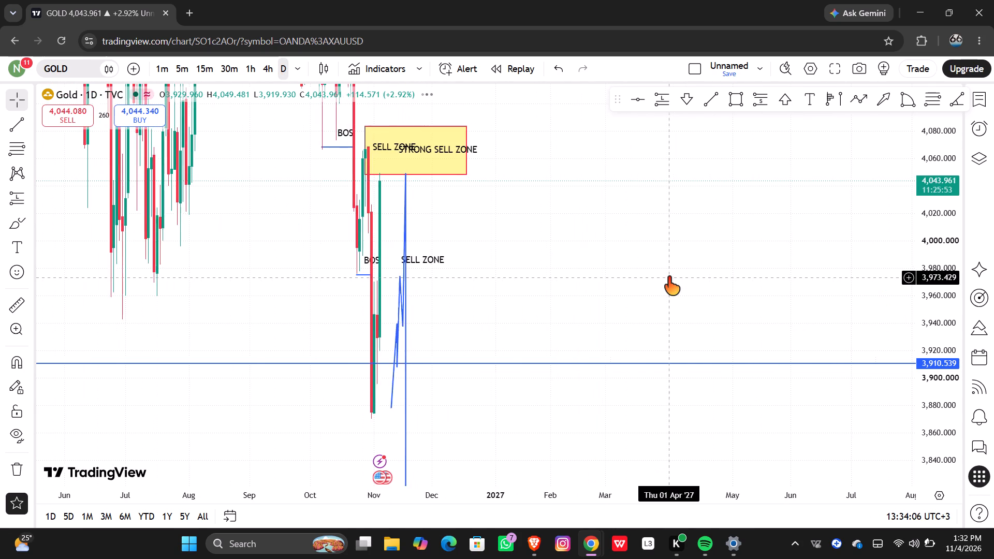
scroll(668, 277, "up", 2)
left_click_drag(561, 286, 657, 280)
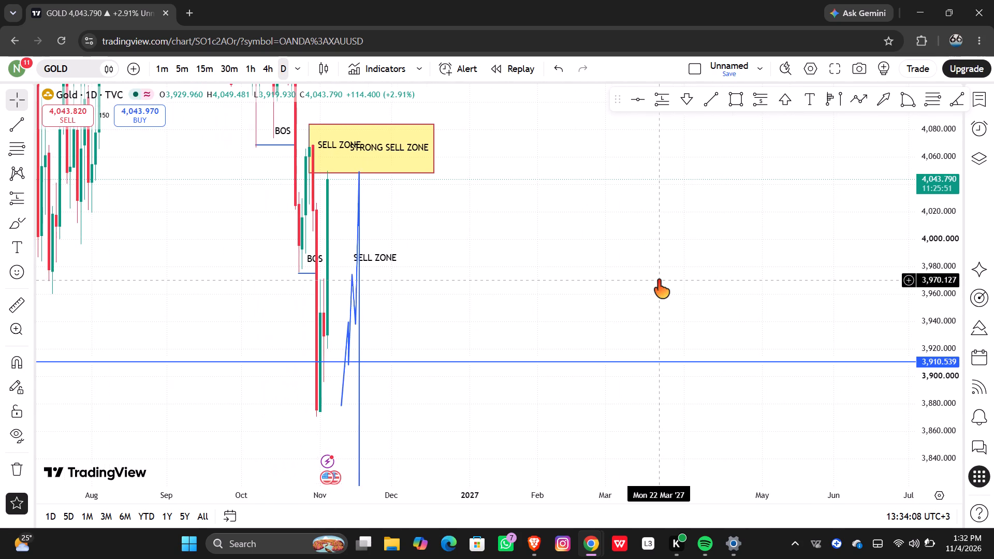
scroll(657, 280, "up", 2)
left_click_drag(498, 266, 683, 269)
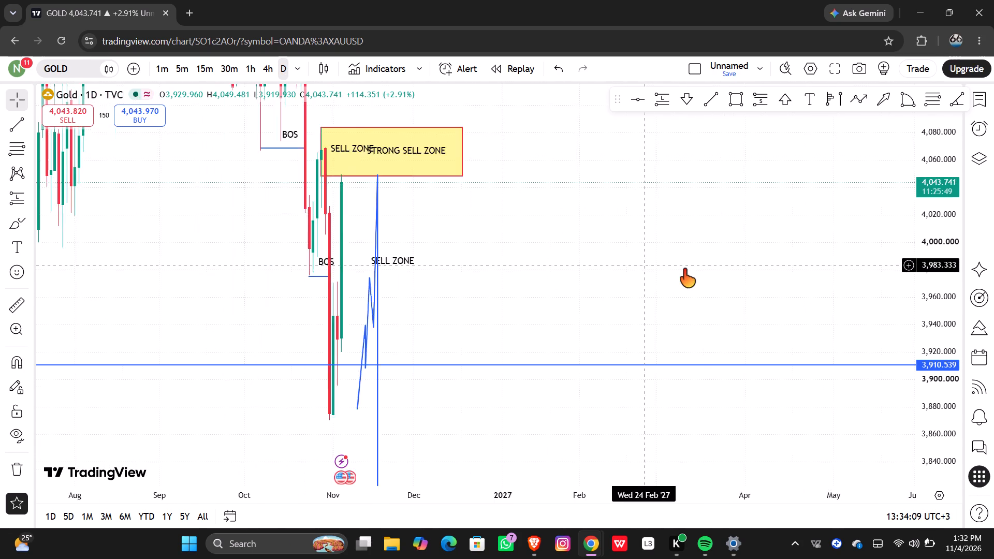
left_click_drag(683, 269, 691, 273)
scroll(691, 273, "up", 3)
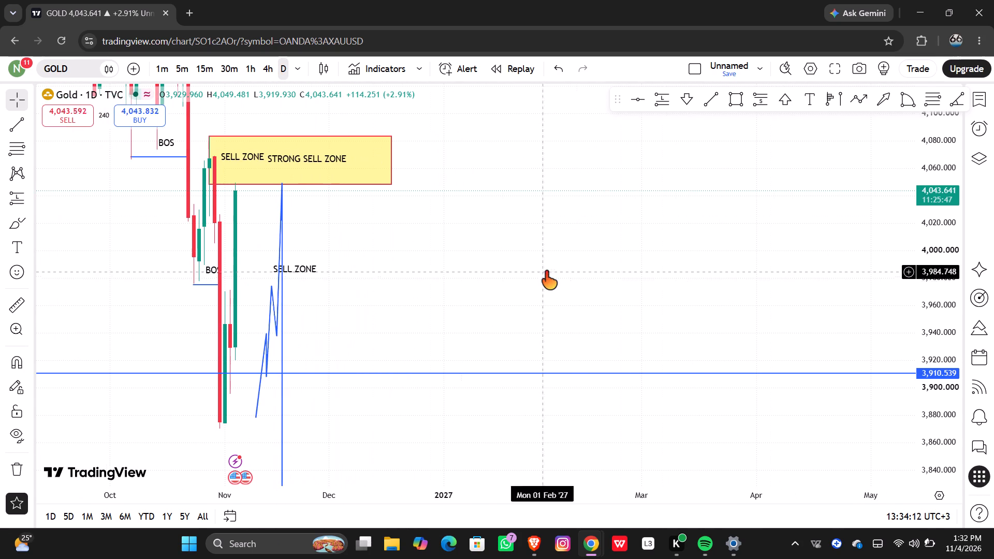
left_click_drag(545, 271, 657, 260)
scroll(657, 260, "up", 1)
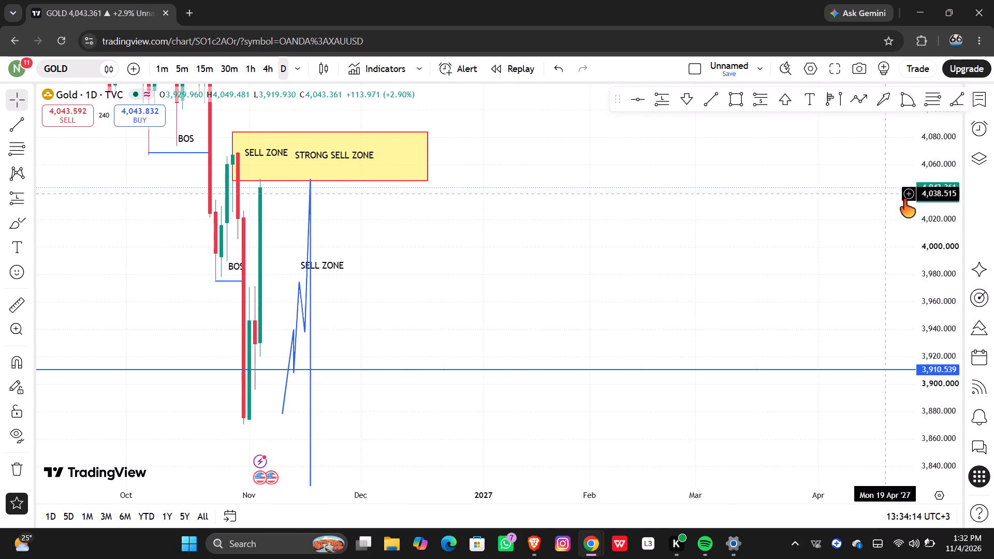
scroll(938, 211, "down", 14)
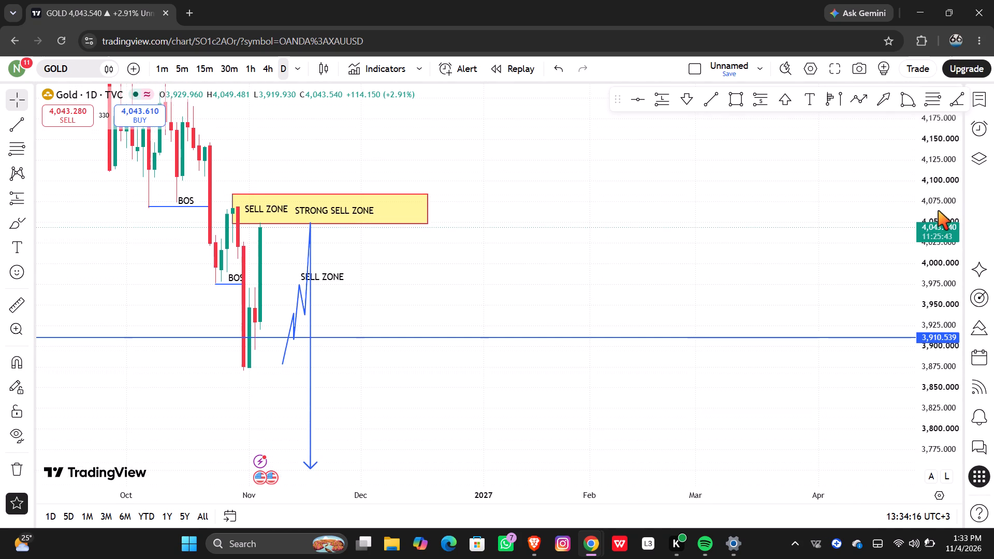
left_click_drag(676, 288, 787, 313)
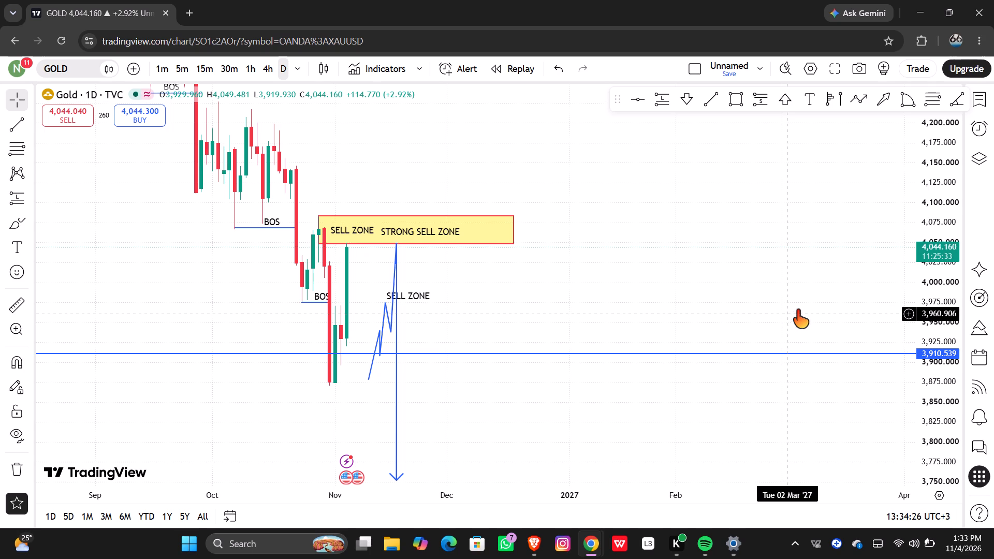
left_click_drag(790, 262, 826, 346)
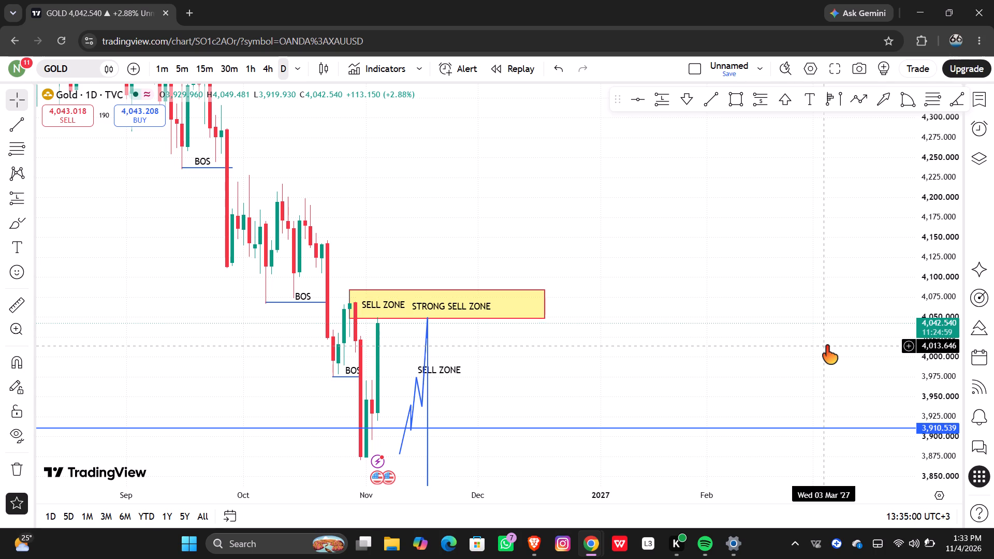
left_click_drag(437, 202, 553, 261)
scroll(553, 261, "down", 1)
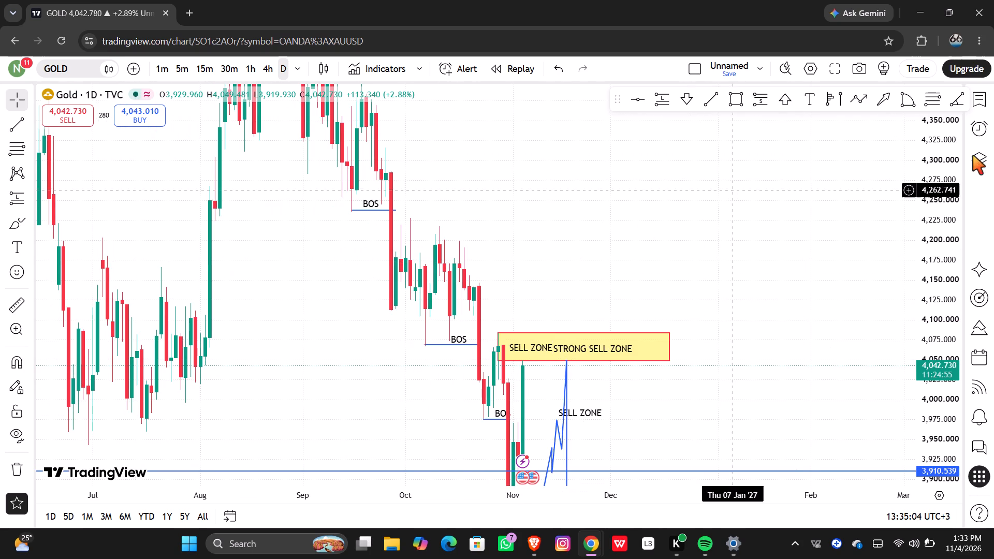
scroll(930, 250, "down", 10)
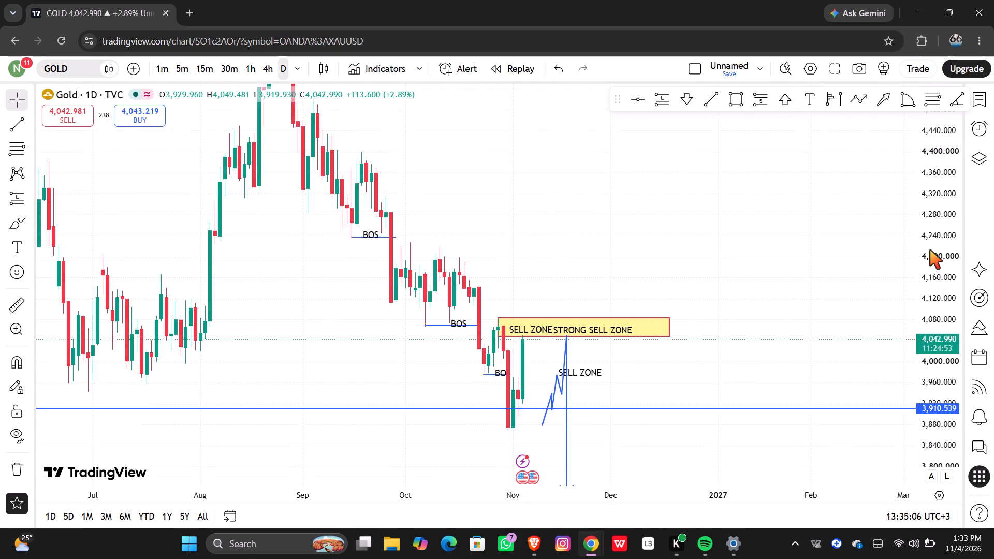
left_click_drag(740, 240, 716, 260)
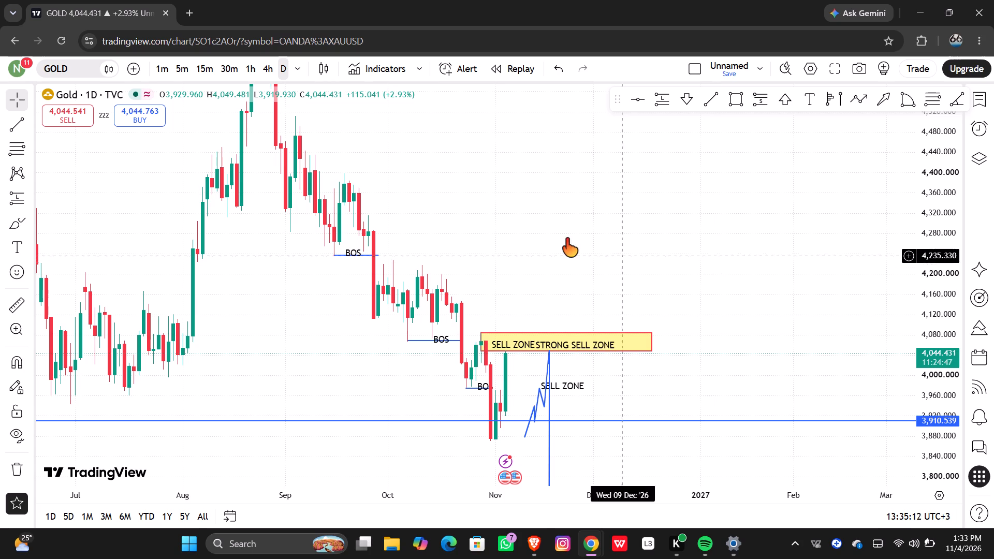
Switch the chart to the 4-hour timeframe and examine the successive BOS levels leading down to the sell zone.
left_click(274, 68)
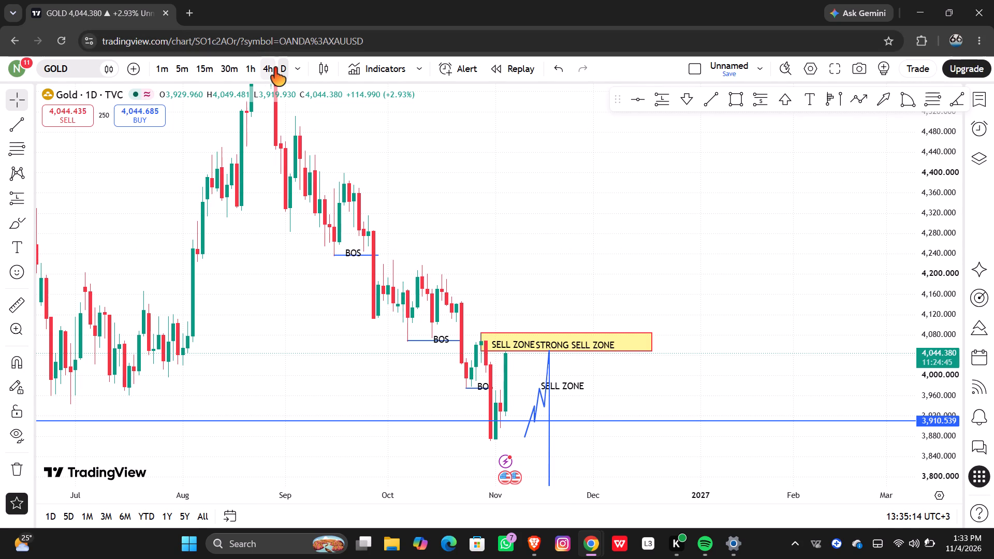
scroll(484, 186, "down", 2)
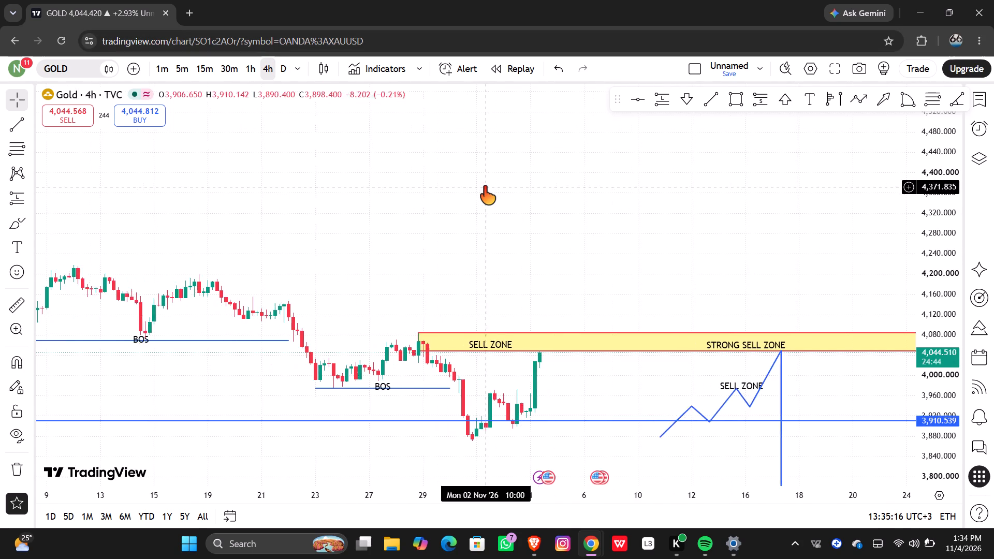
scroll(484, 186, "down", 5)
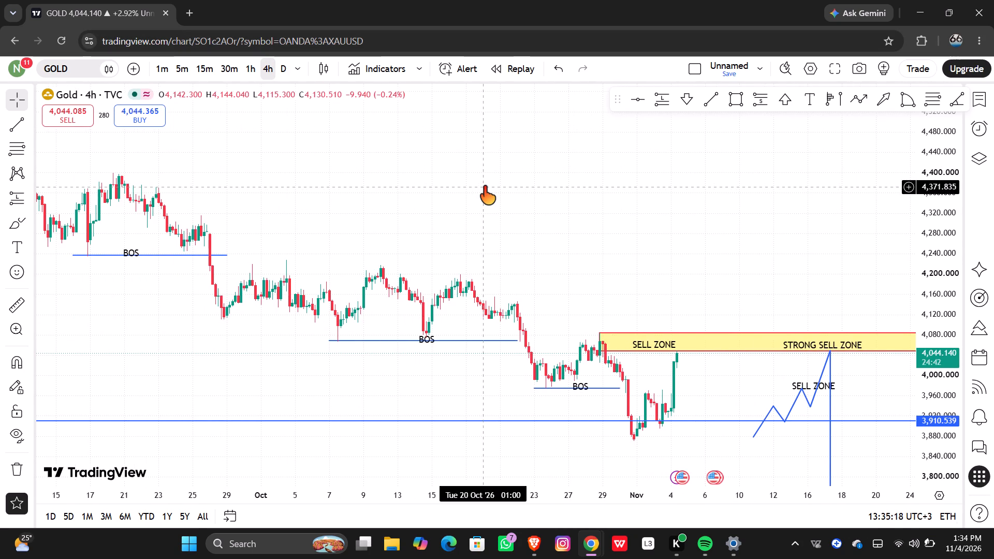
scroll(484, 186, "down", 3)
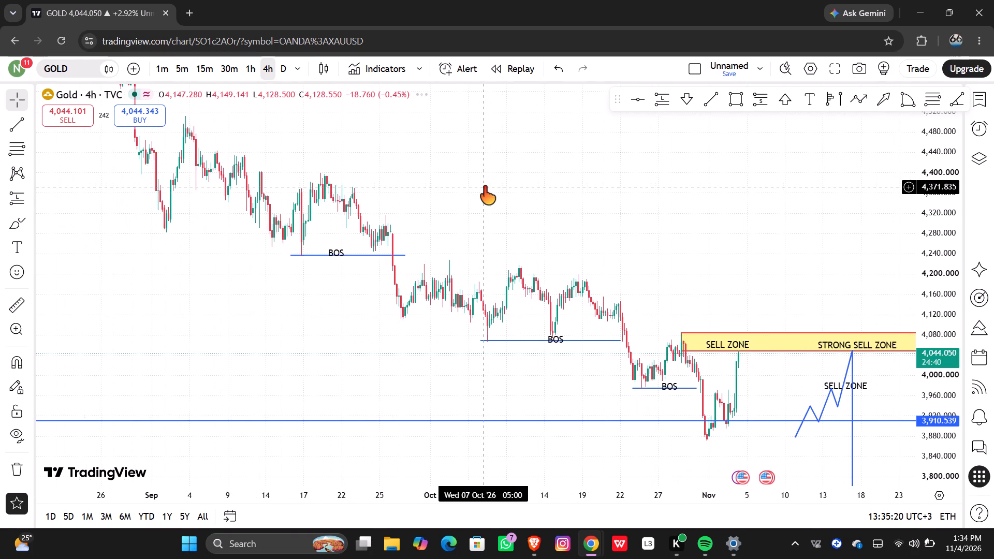
left_click_drag(484, 186, 437, 219)
left_click_drag(536, 202, 364, 155)
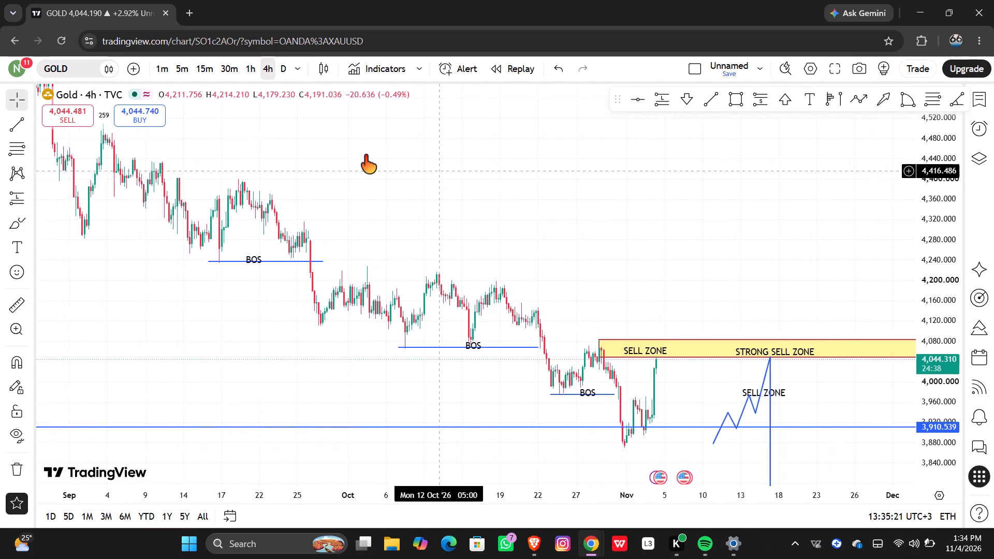
left_click_drag(364, 155, 357, 155)
scroll(454, 175, "up", 3)
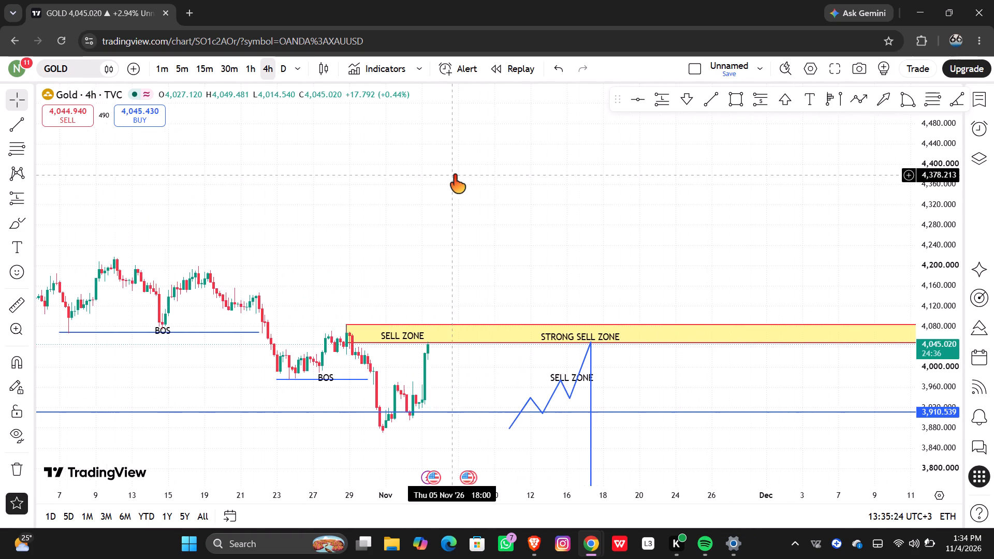
Return the chart to the 1-hour timeframe with the sell zone and the recent November lows in view.
left_click(256, 75)
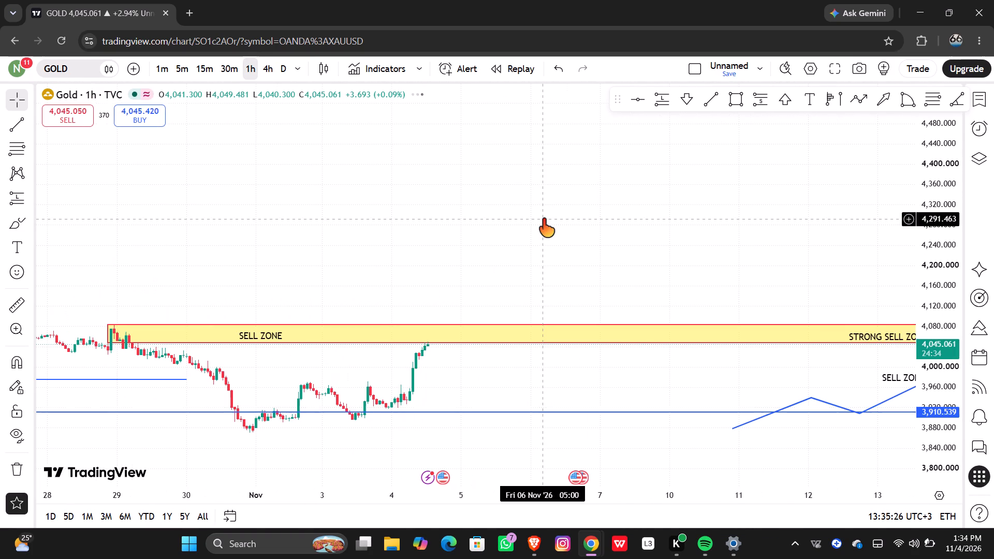
scroll(940, 248, "up", 1)
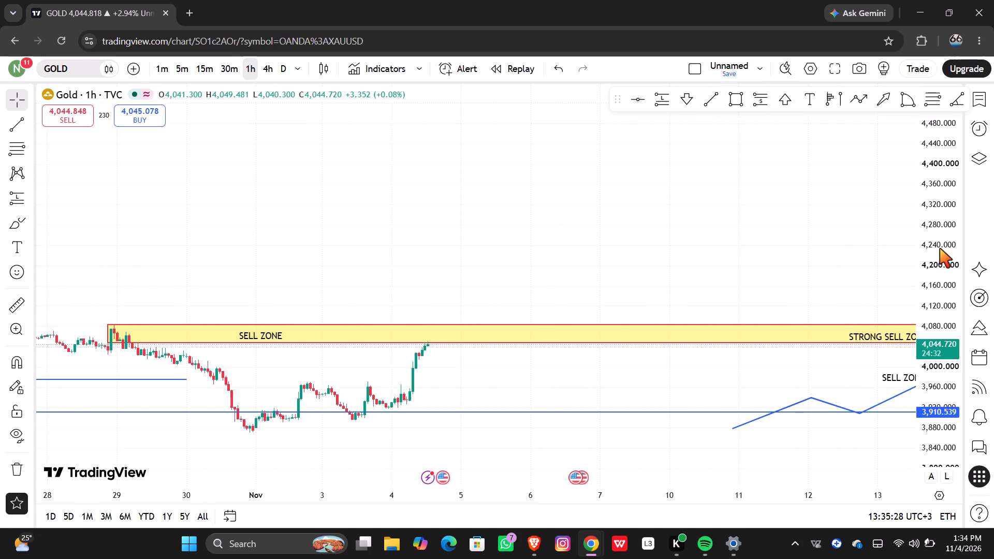
scroll(940, 248, "up", 12)
left_click_drag(620, 171, 661, 0)
scroll(679, 377, "down", 3)
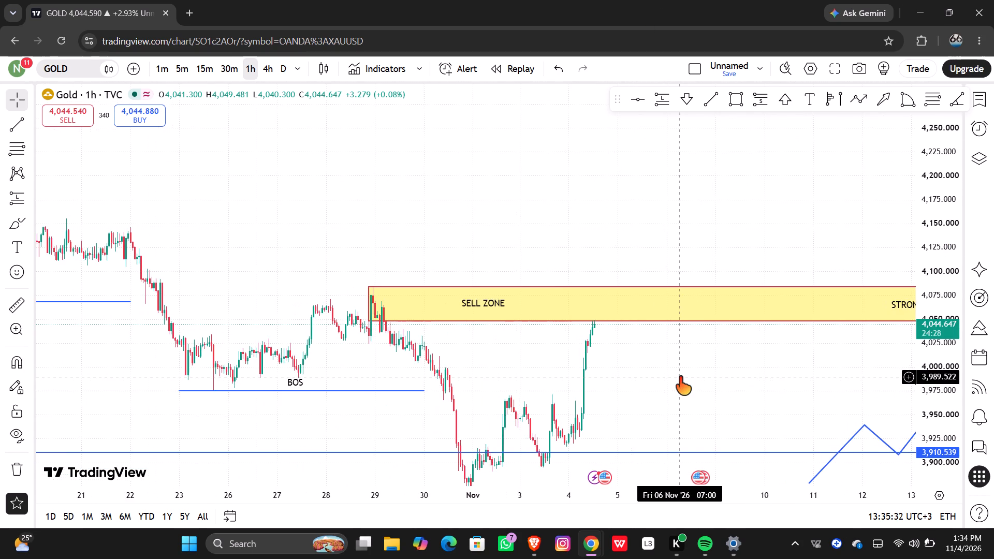
left_click_drag(679, 377, 558, 279)
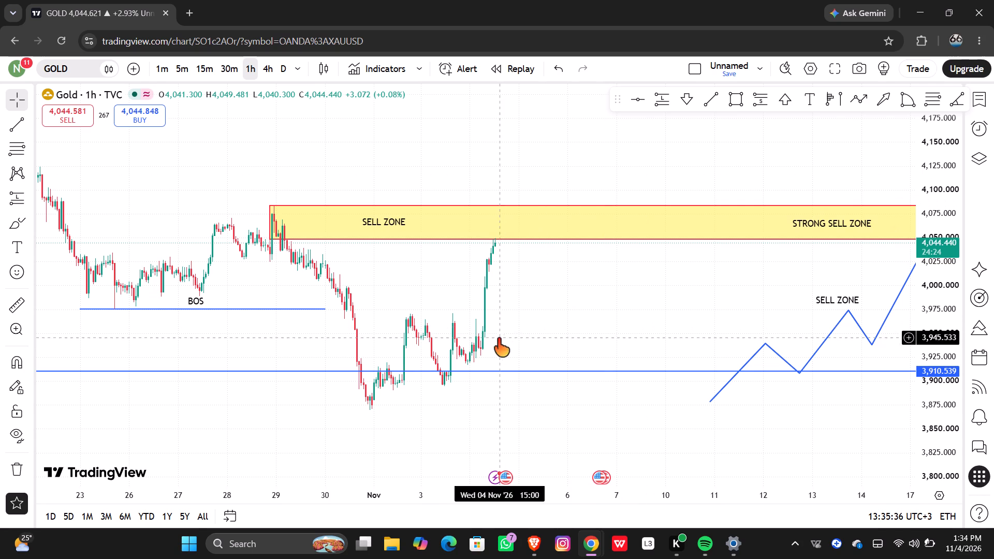
Draw a Fibonacci retracement from the 3 November swing low at about 3,895 up to the swing-high level at about 3,971.
left_click(930, 98)
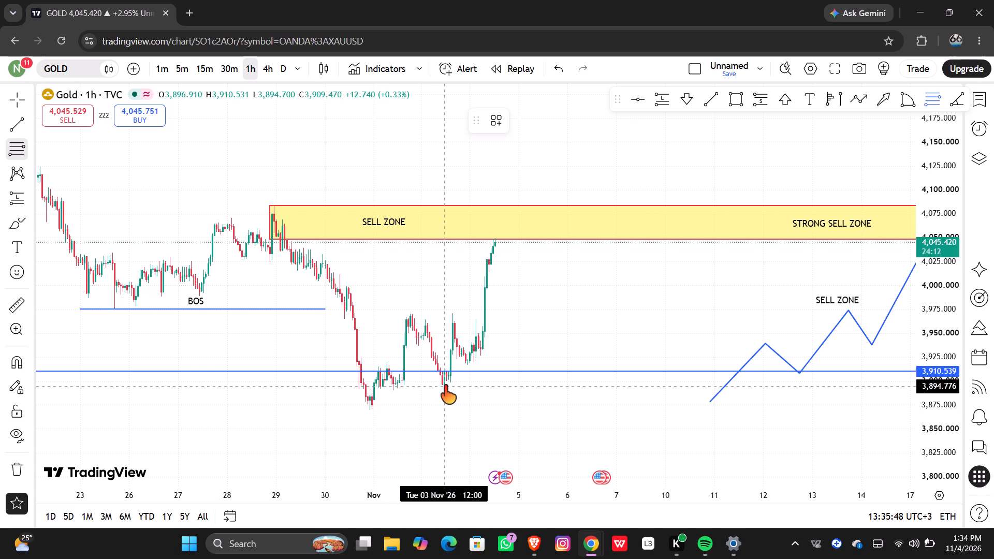
left_click(444, 386)
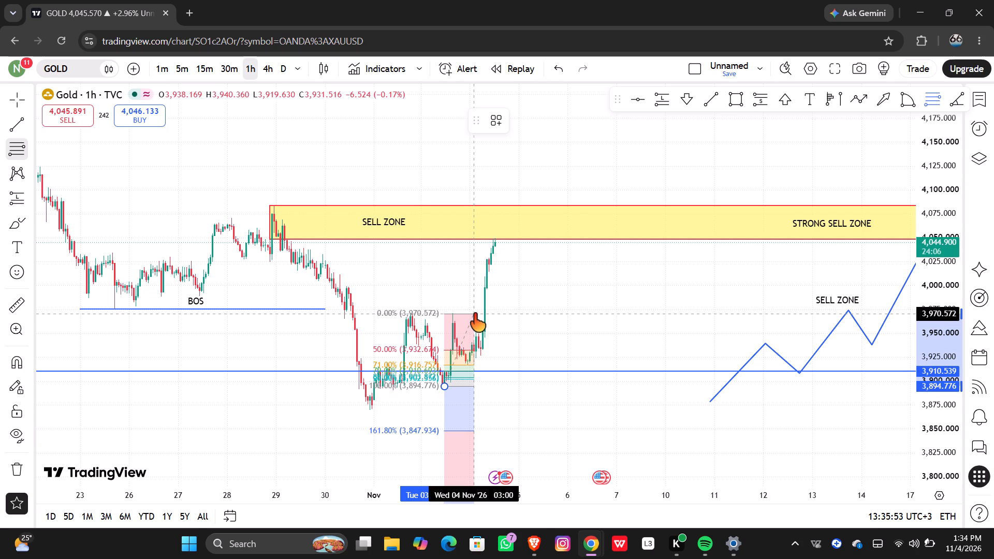
left_click(474, 314)
left_click(566, 346)
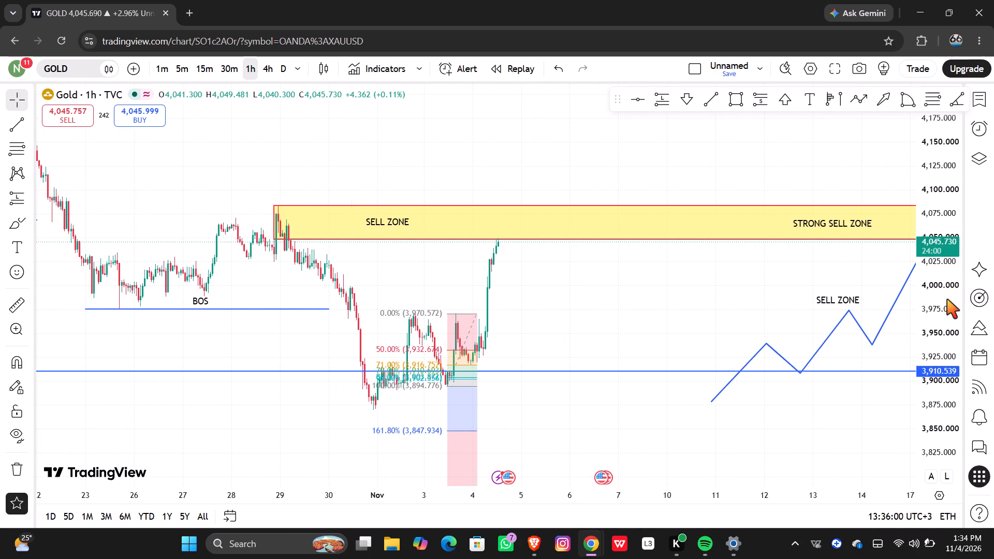
Switch the chart to the 15-minute timeframe and examine the Fibonacci retracement levels against the rally into the sell zone.
scroll(946, 299, "up", 3)
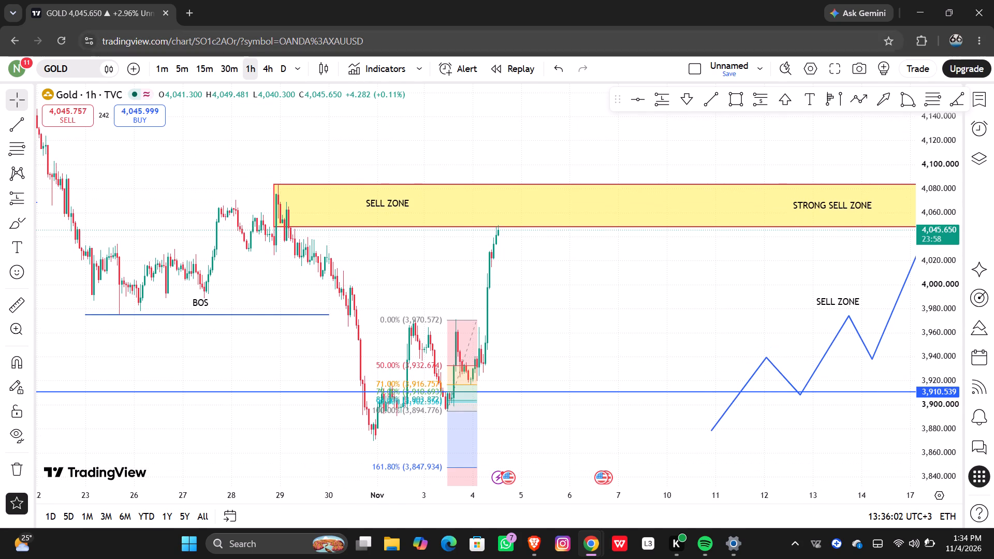
left_click(192, 61)
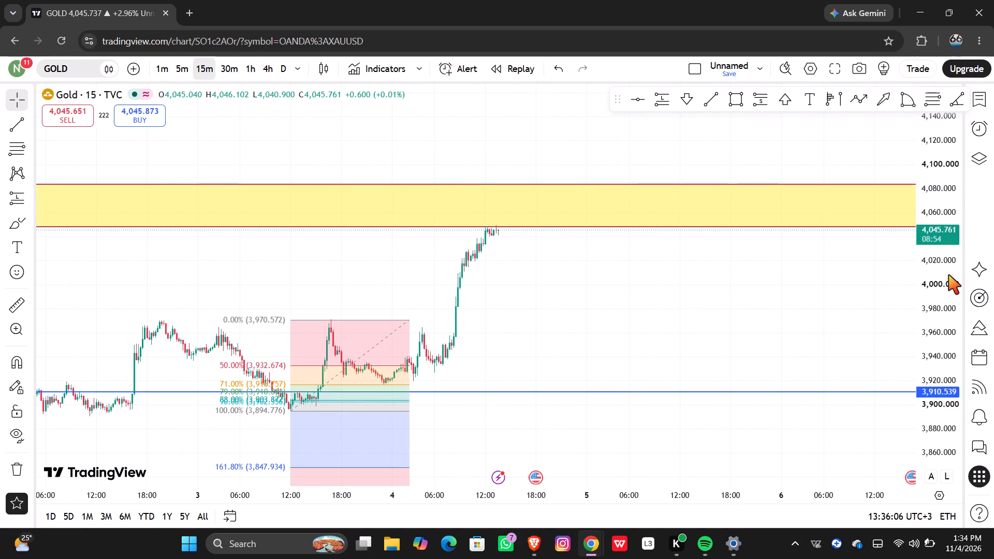
scroll(948, 275, "up", 5)
scroll(755, 301, "down", 4)
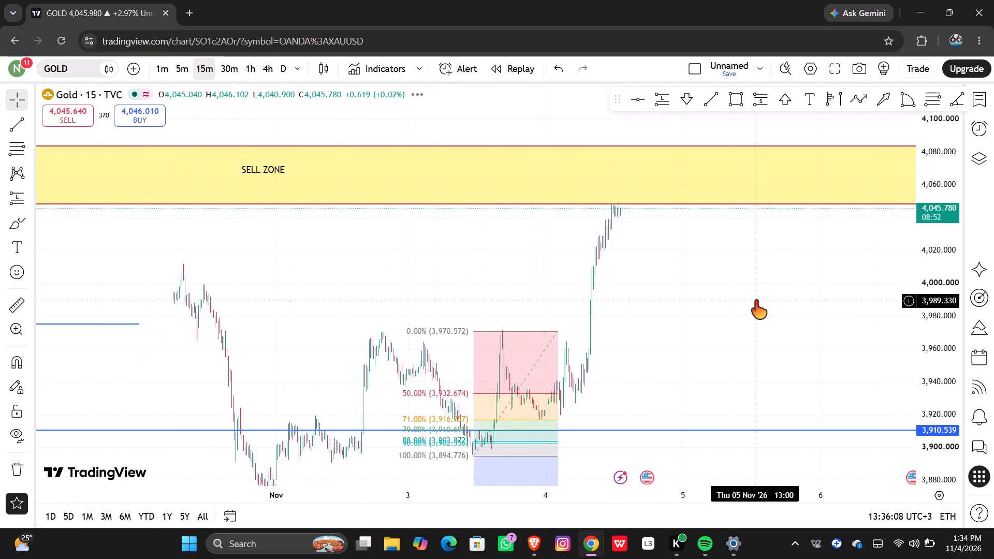
left_click_drag(811, 297, 665, 109)
scroll(938, 238, "up", 1)
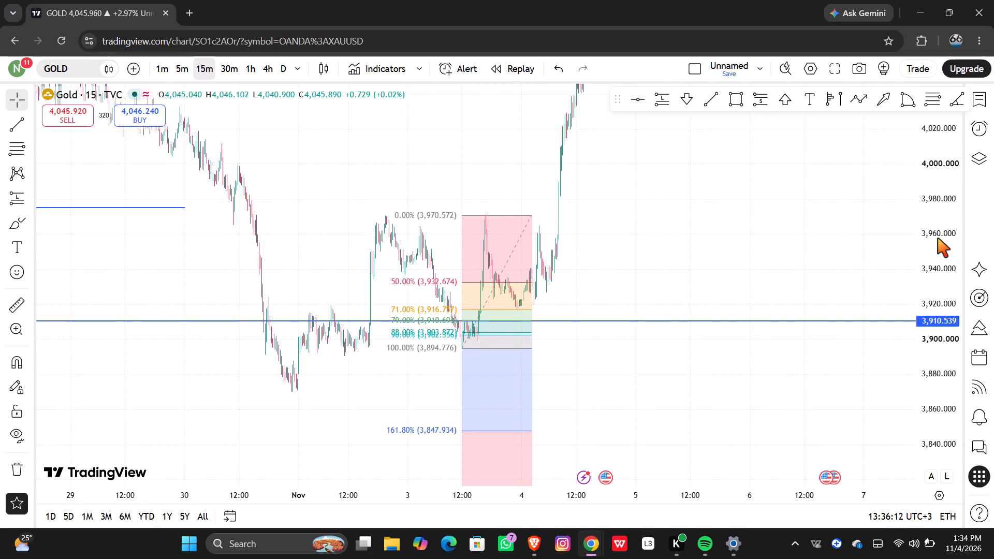
scroll(742, 250, "up", 2)
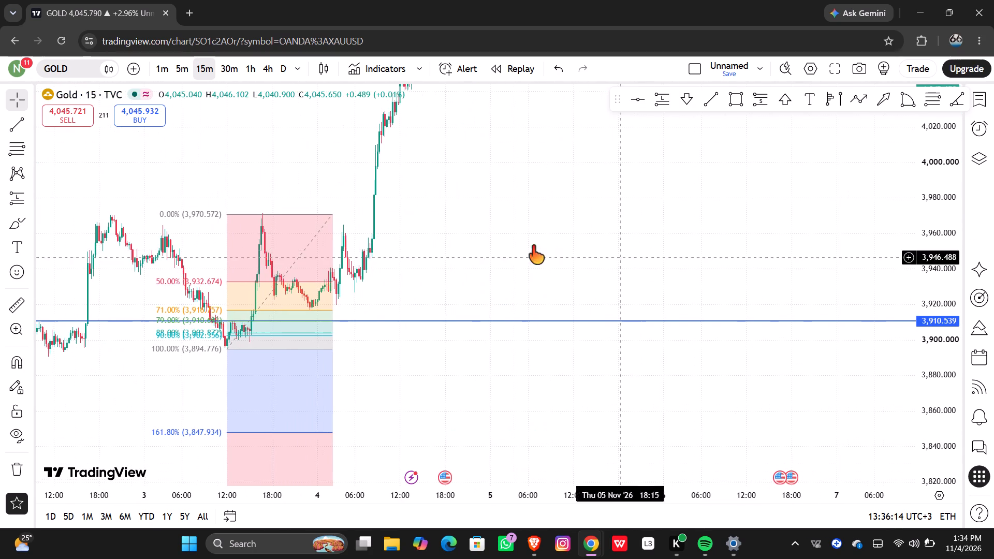
left_click_drag(504, 236, 612, 254)
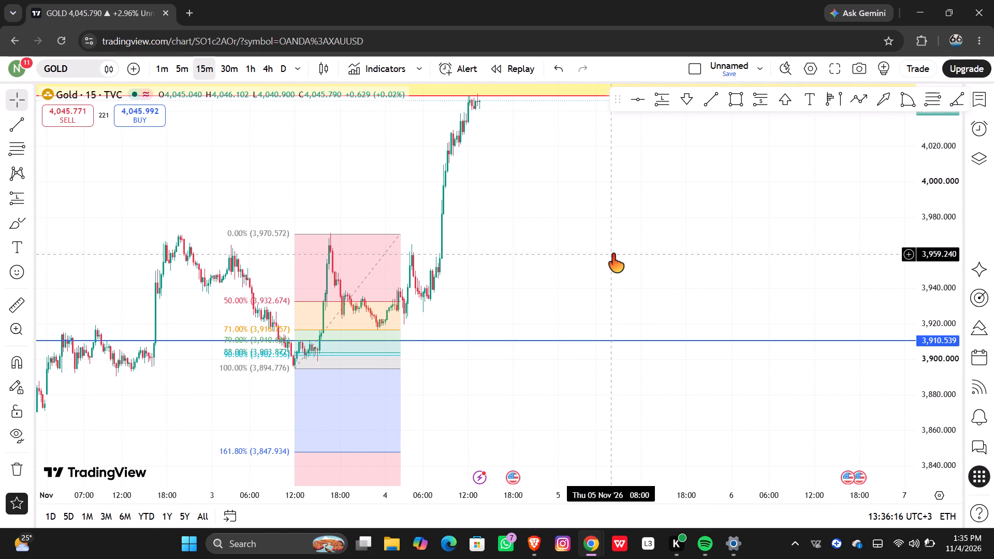
left_click_drag(612, 254, 680, 292)
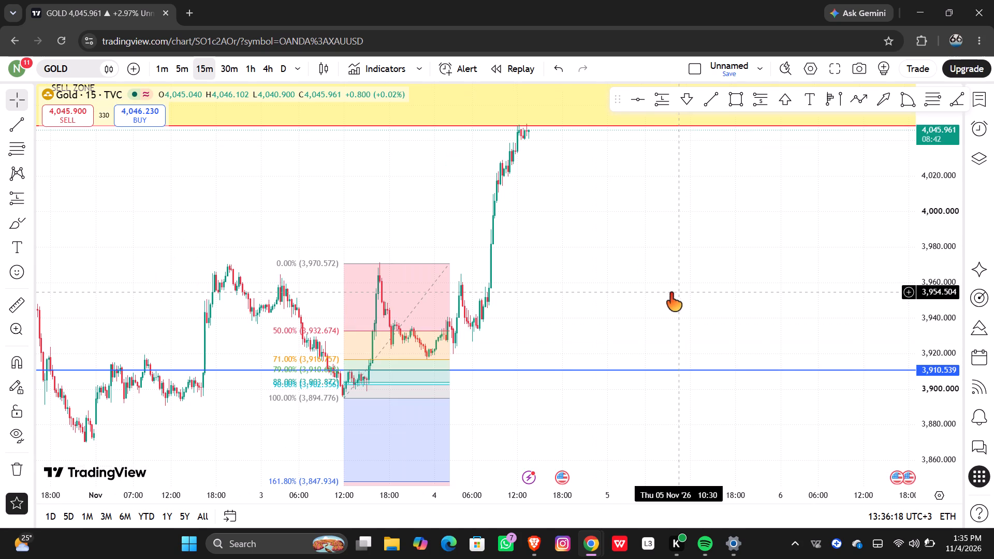
scroll(609, 293, "up", 1)
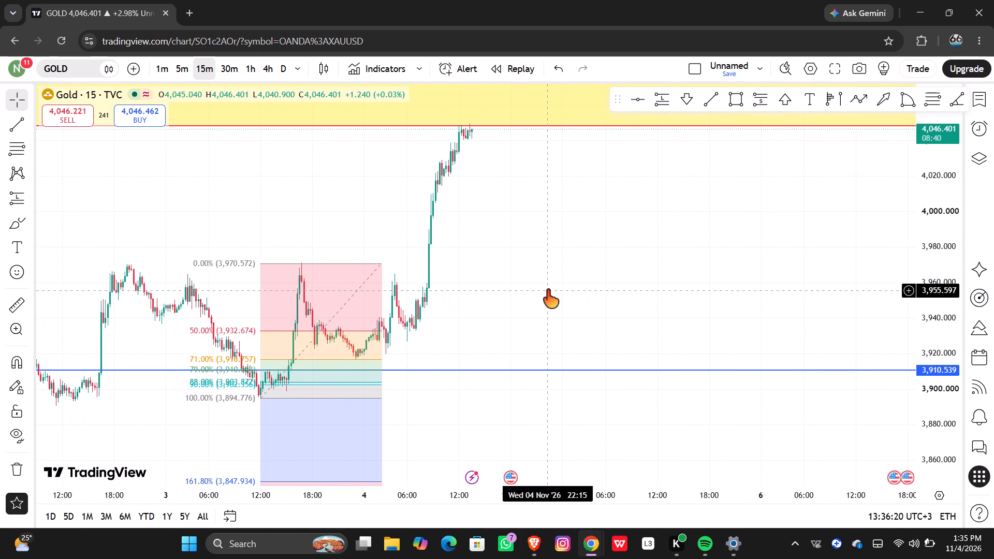
left_click_drag(547, 290, 596, 293)
left_click_drag(603, 278, 606, 224)
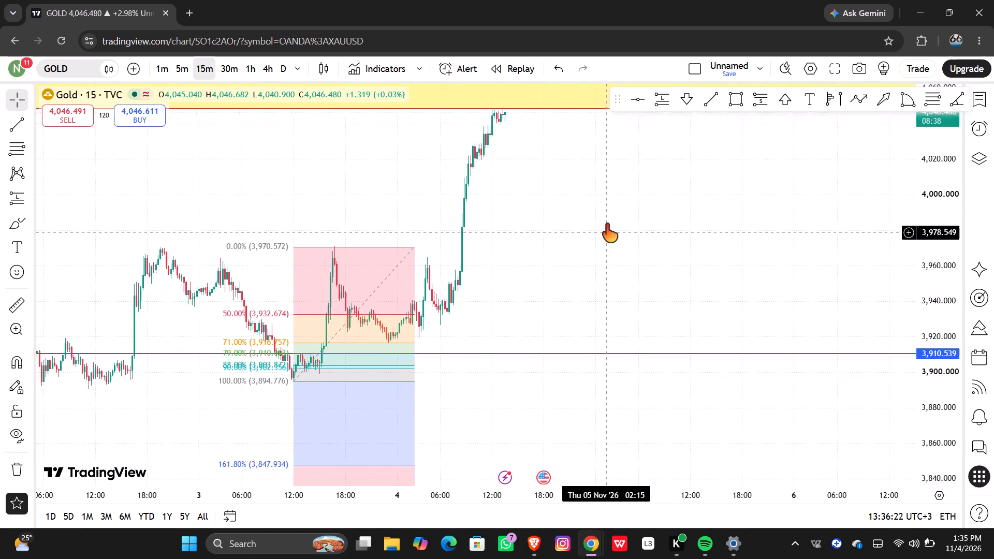
left_click_drag(606, 224, 606, 219)
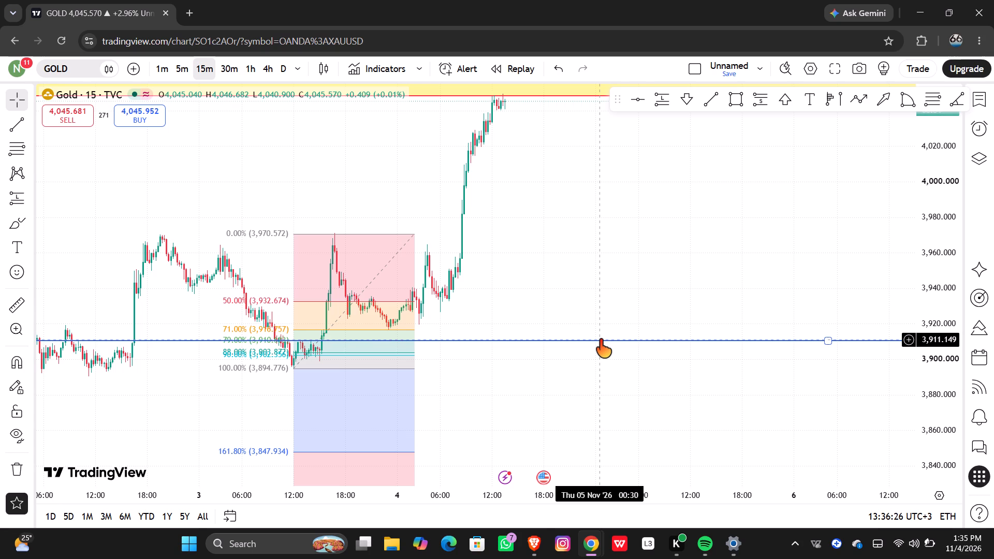
Move the horizontal line from the 79% Fibonacci level up to the 71% level, at about 3,916.
left_click_drag(595, 341, 596, 325)
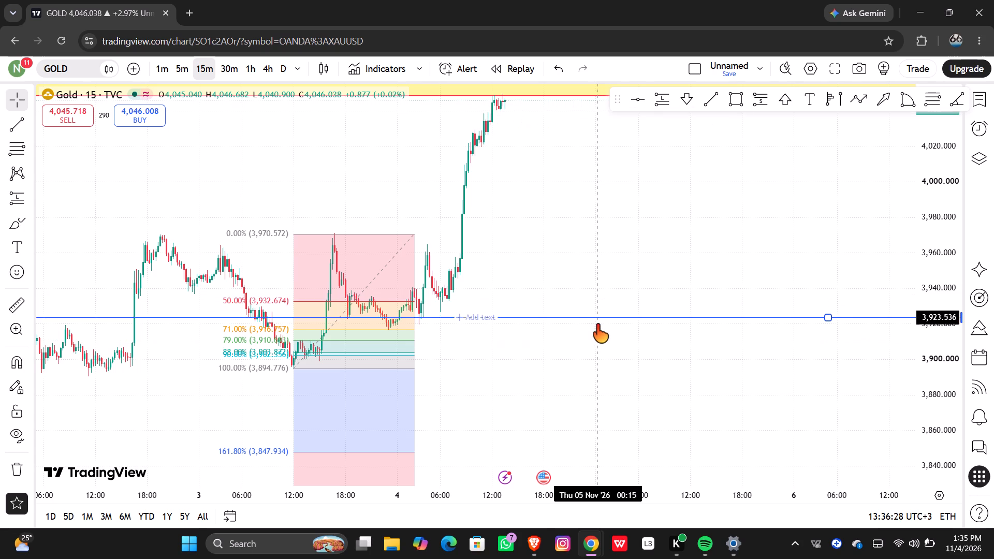
left_click_drag(596, 325, 591, 328)
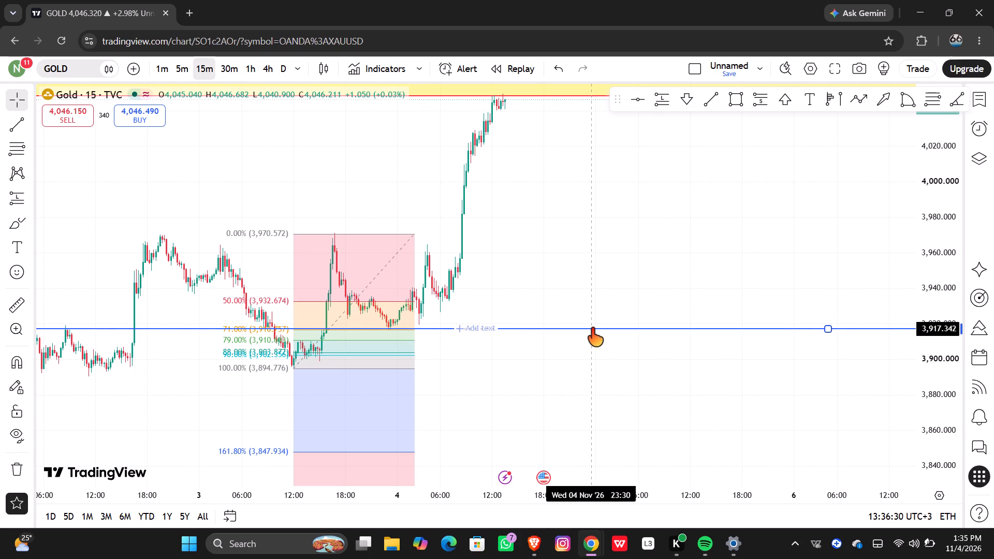
left_click_drag(591, 328, 591, 330)
left_click(605, 305)
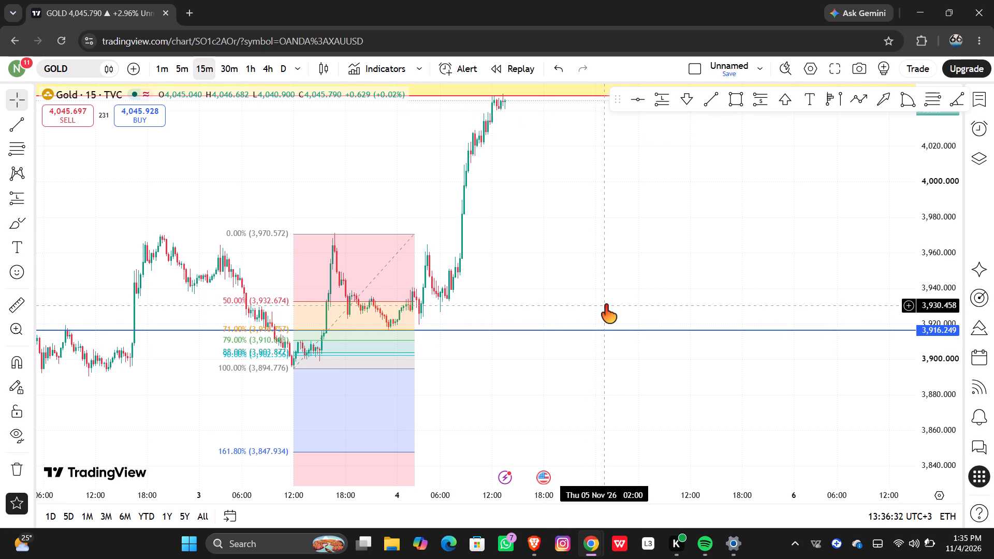
Draw a second horizontal line on the 79% Fibonacci level, at about 3,911.
left_click(643, 98)
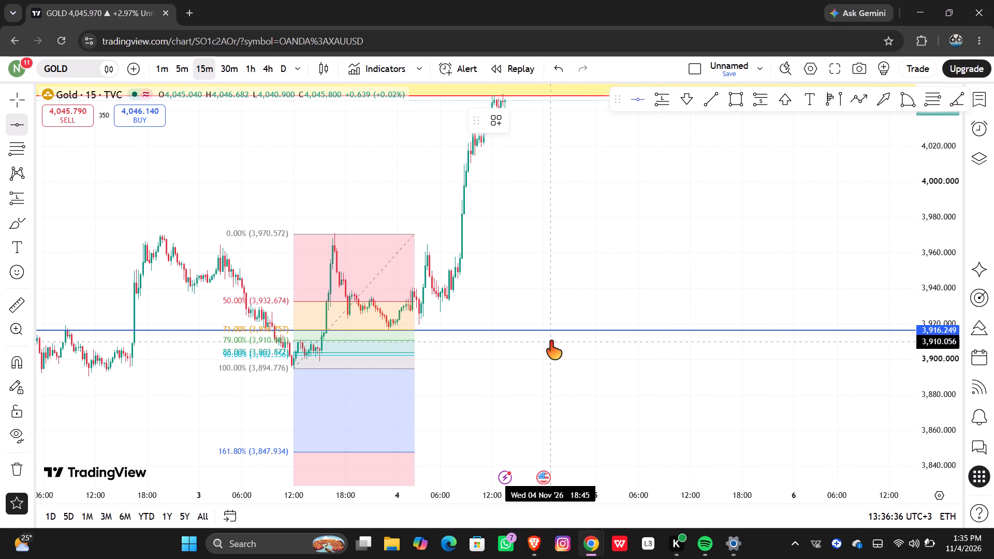
left_click(550, 340)
left_click(610, 239)
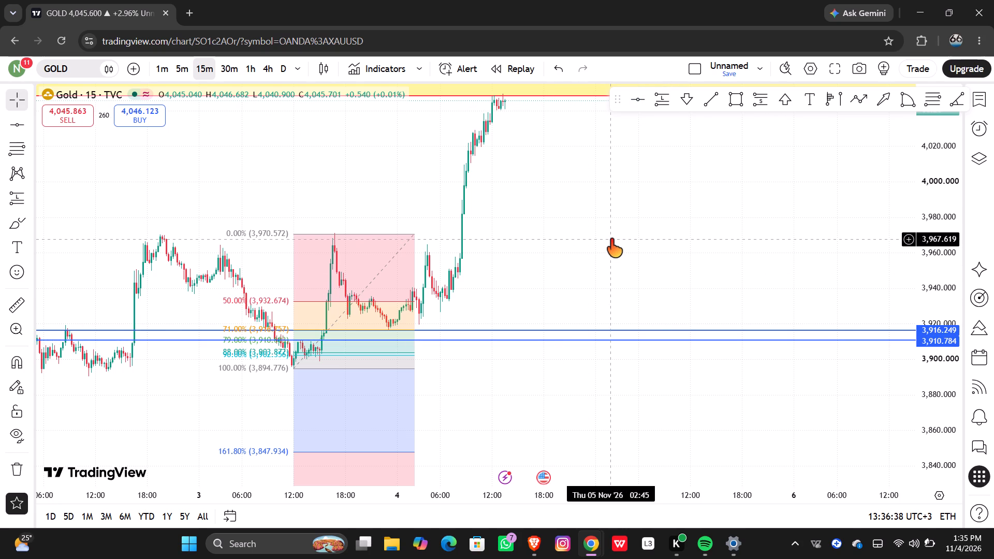
Place a long position with entry at about 3,916, target at the sell zone's lower edge near 4,048.5, and stop at about 3,911.
scroll(590, 218, "down", 1)
left_click_drag(590, 218, 588, 253)
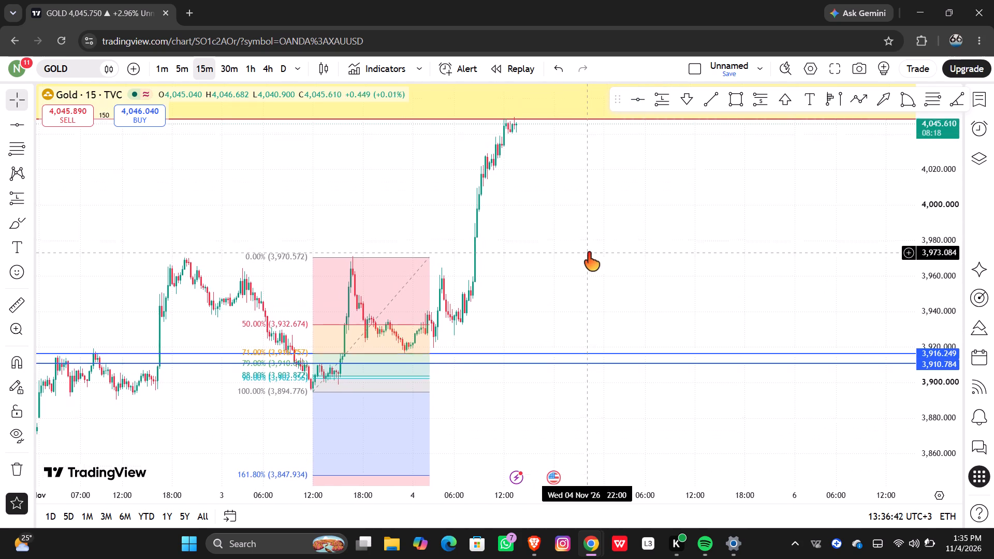
left_click_drag(565, 292, 533, 339)
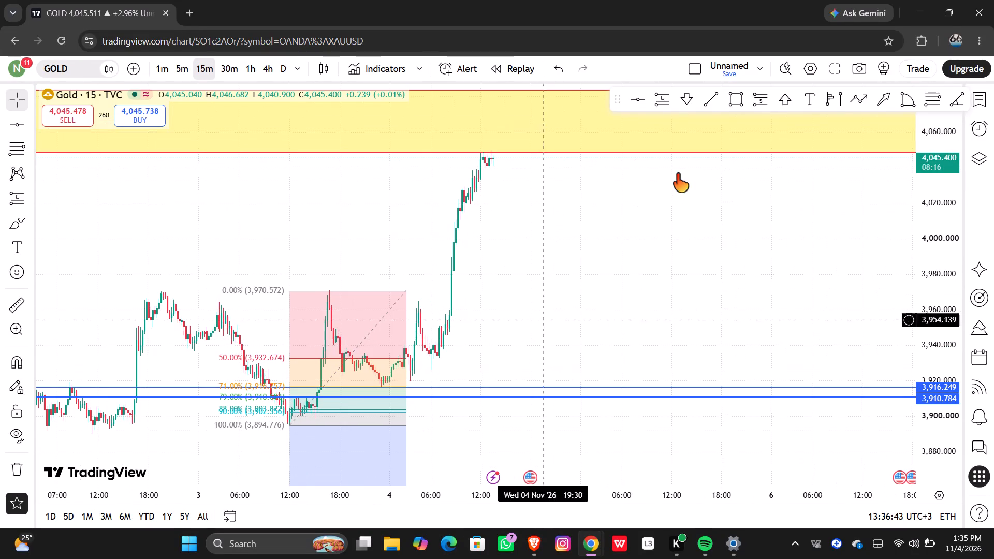
left_click(661, 104)
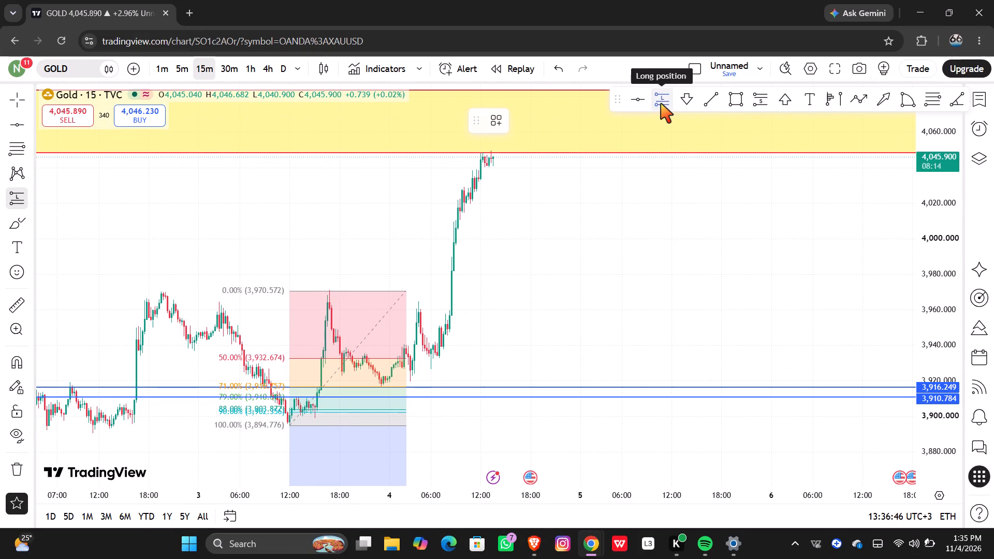
left_click(416, 387)
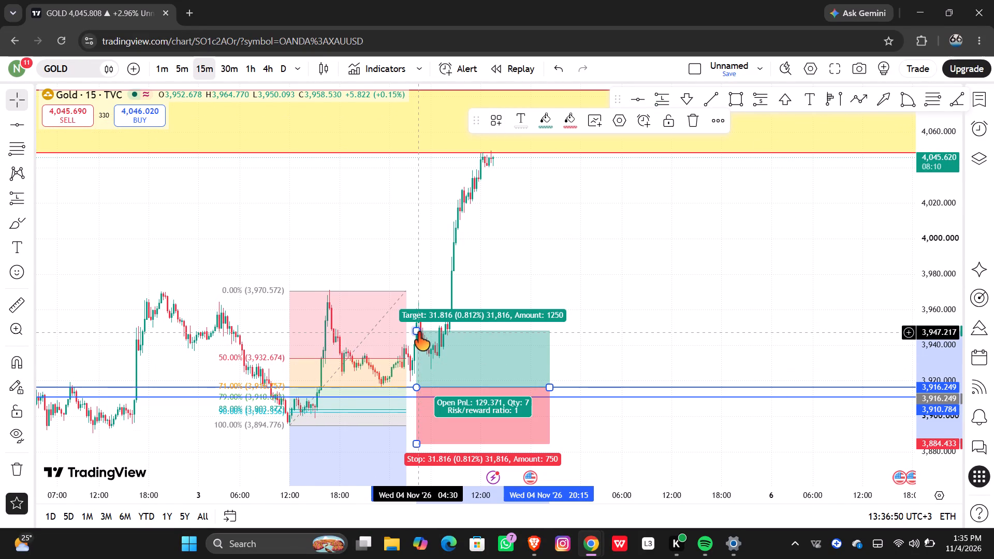
left_click_drag(418, 332, 427, 165)
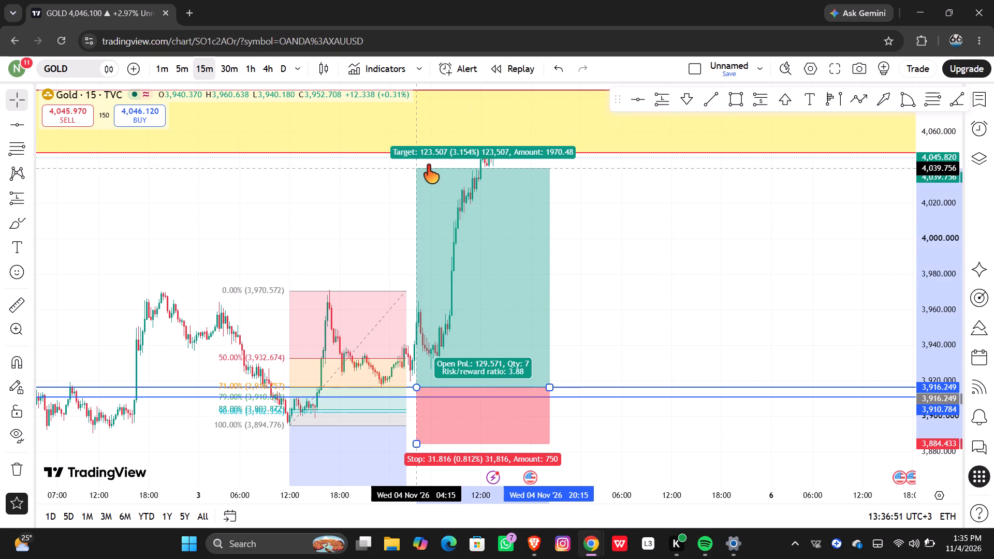
left_click_drag(427, 165, 429, 152)
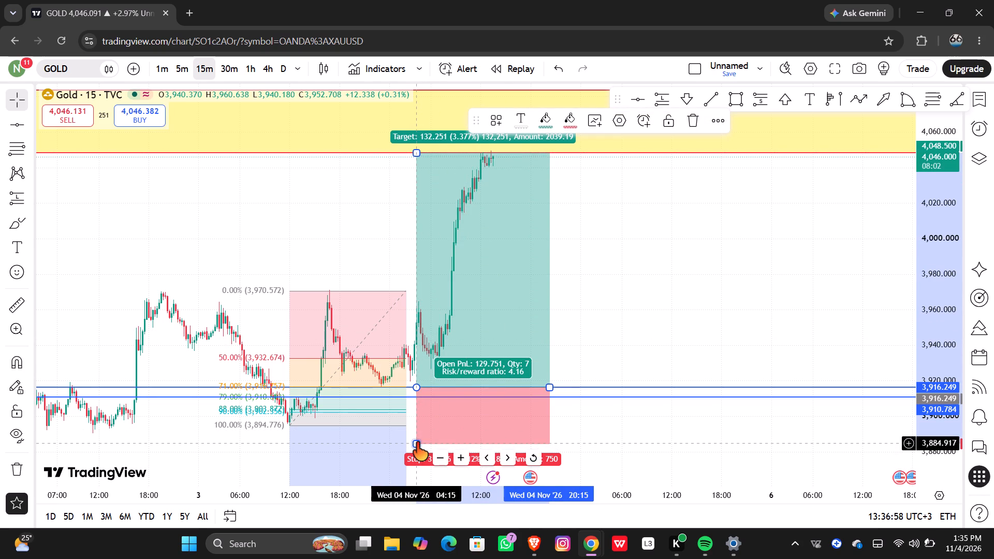
left_click_drag(416, 443, 417, 400)
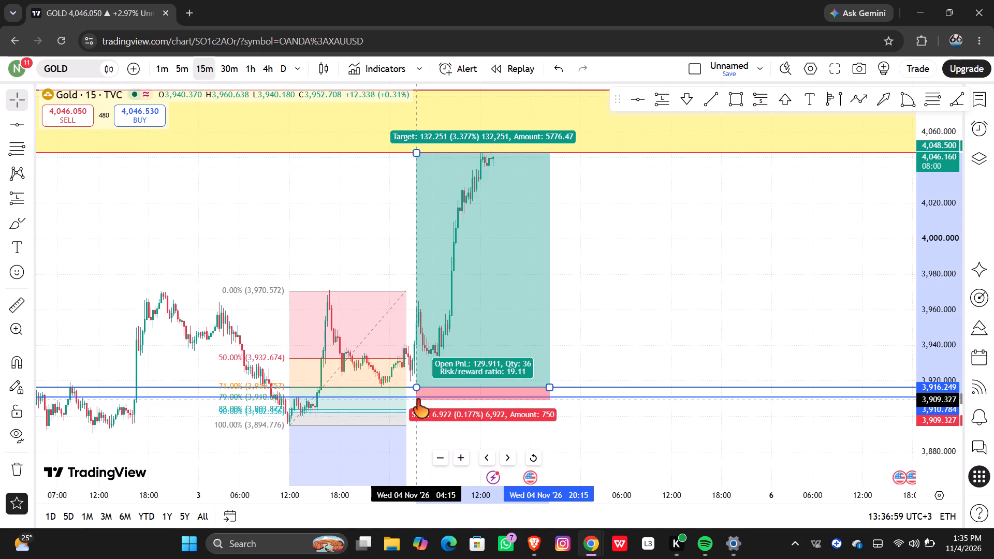
left_click_drag(417, 400, 417, 397)
left_click(670, 260)
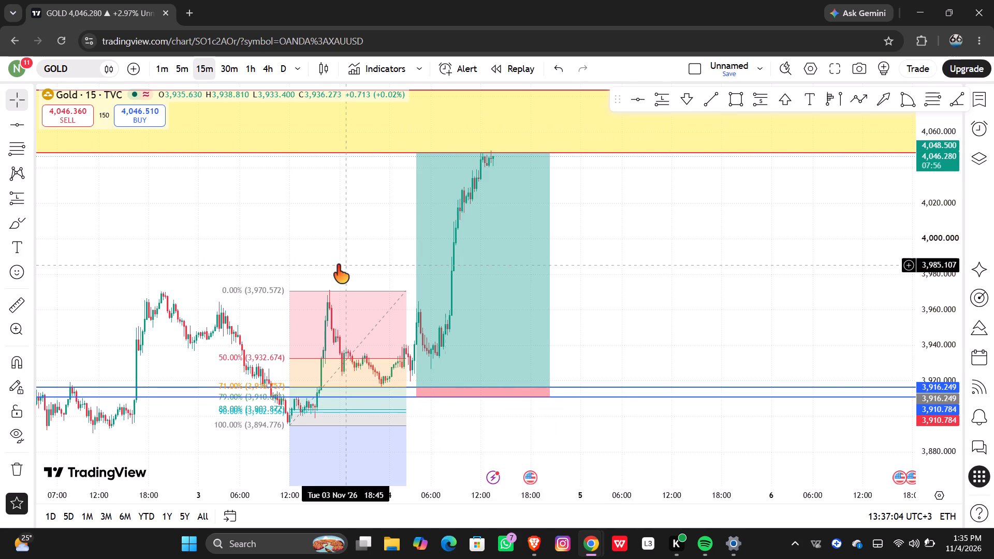
Delete the Fibonacci retracement drawn from the 3 November swing low.
left_click(402, 296)
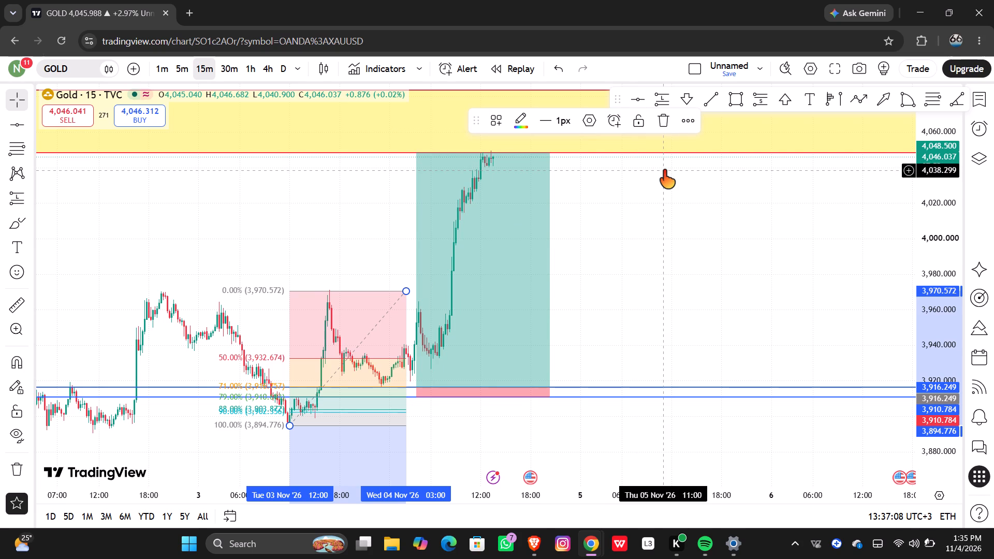
left_click(654, 128)
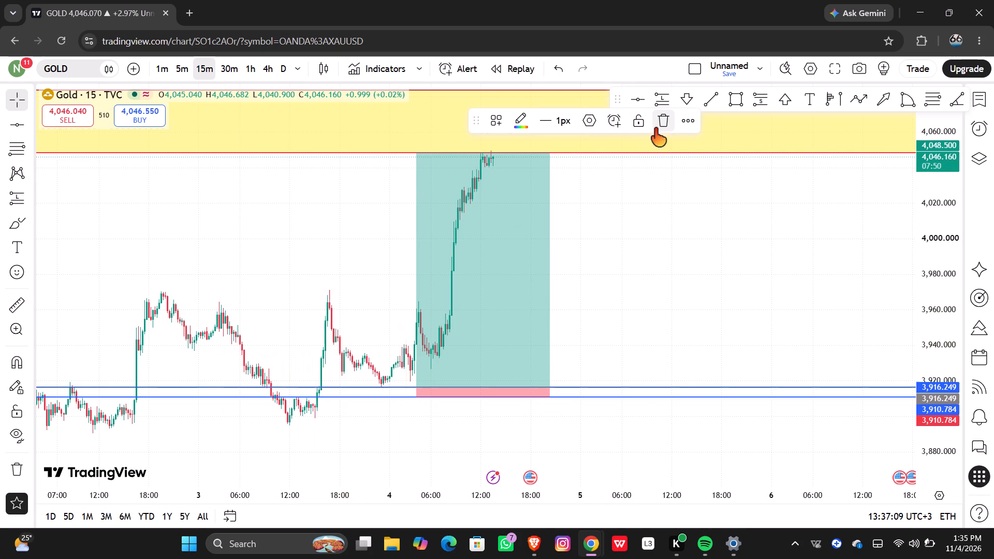
Shift the long position back to start around 22:00 on 3 November, with its entry at about 3,917.
left_click_drag(484, 352, 439, 350)
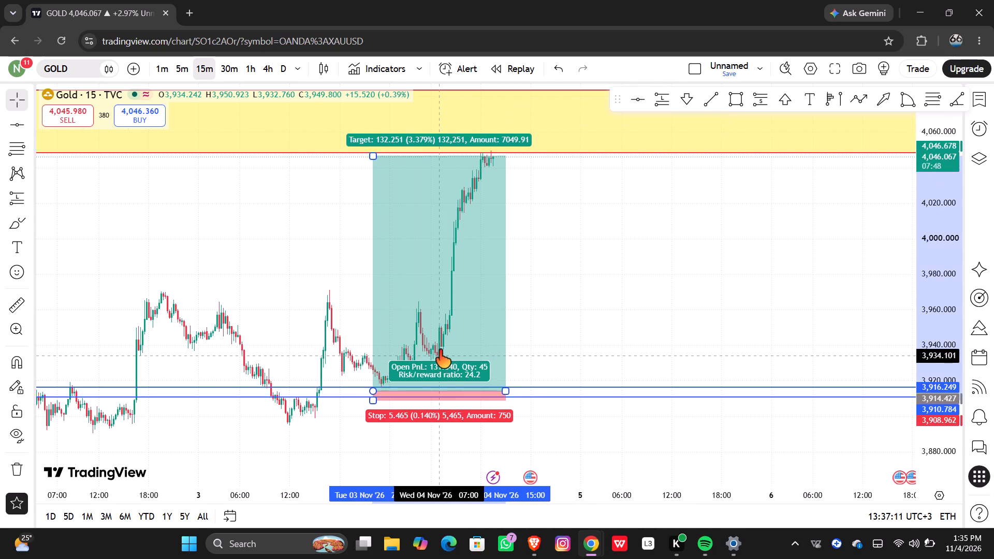
left_click_drag(439, 350, 443, 350)
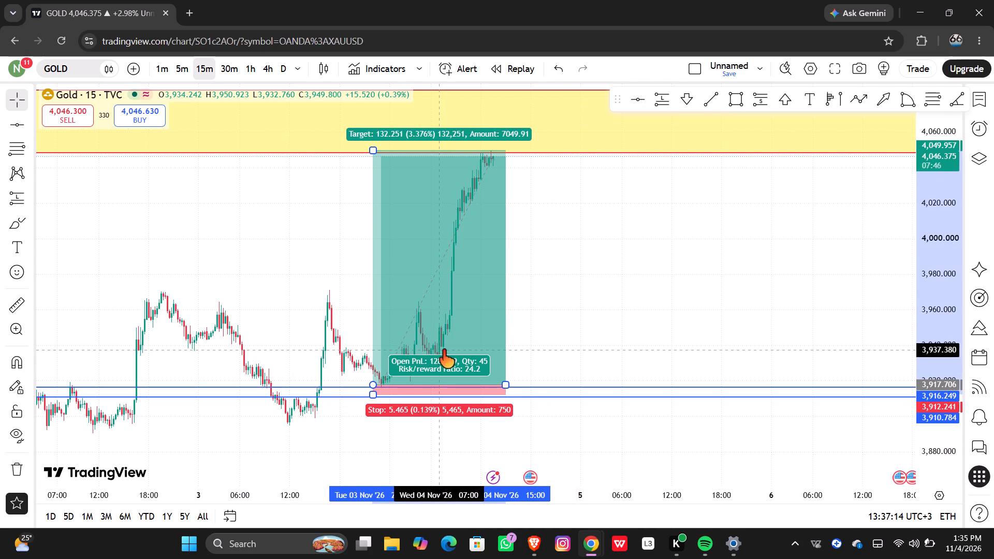
left_click_drag(443, 350, 440, 345)
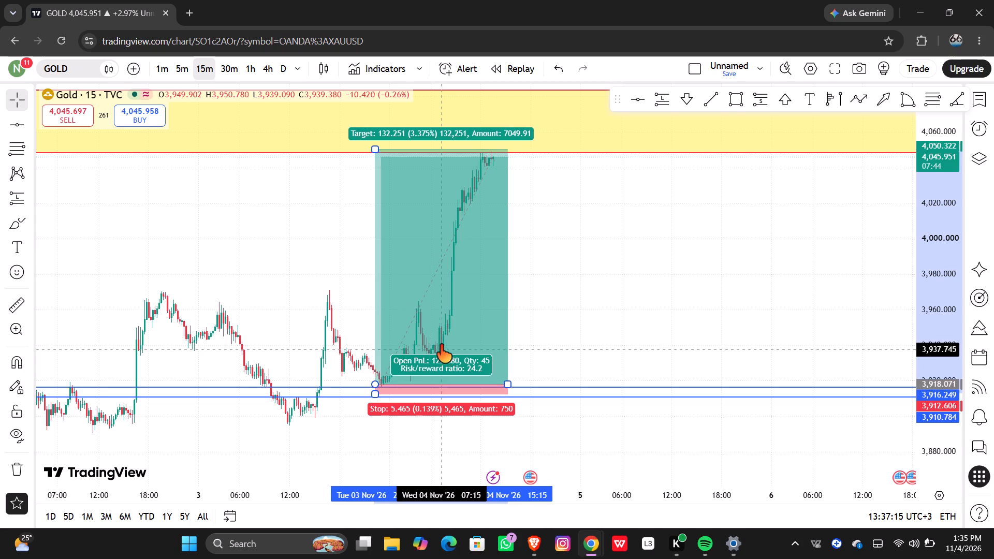
left_click_drag(440, 345, 440, 350)
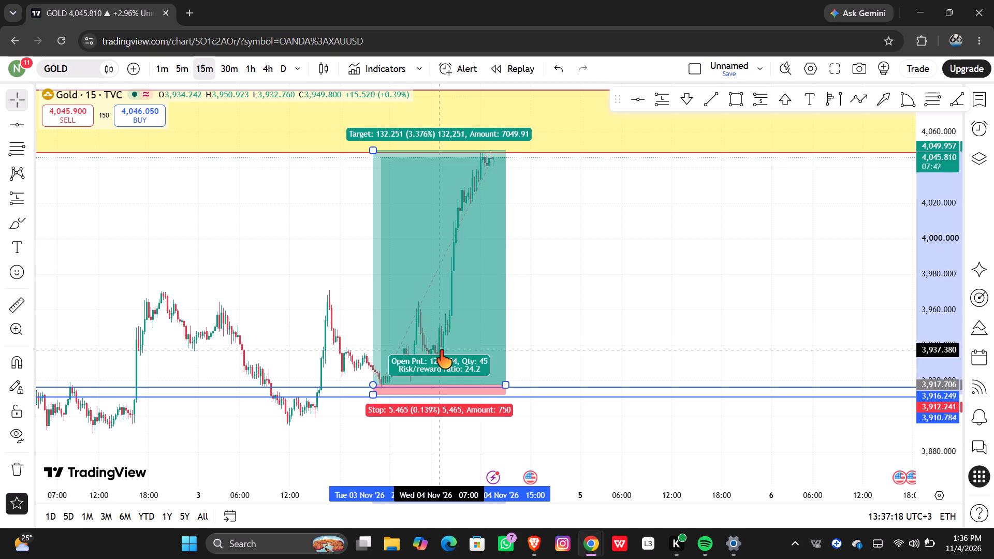
left_click_drag(440, 350, 440, 351)
left_click(528, 334)
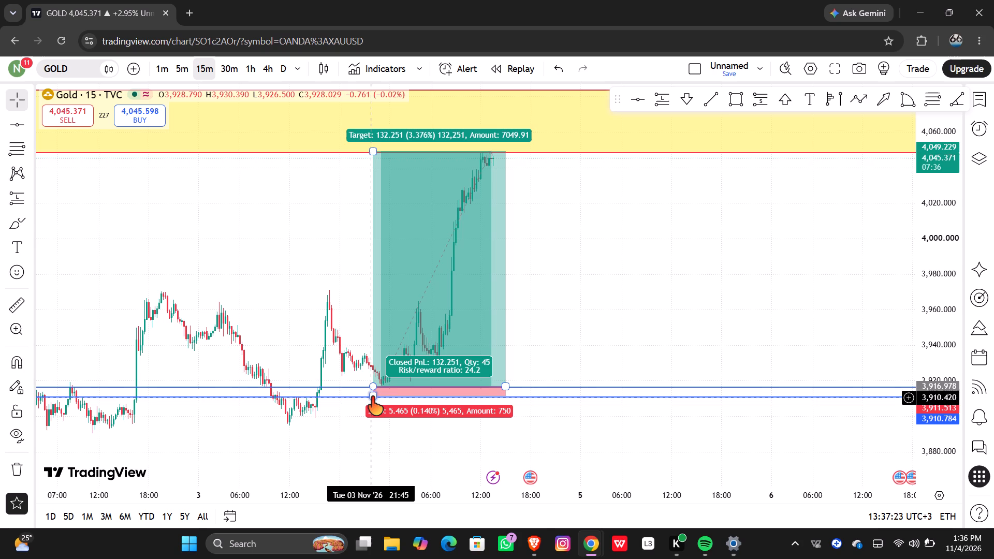
Adjust the long position's stop to about 3,910.4 and its entry to about 3,917.7, at the late 3 November low.
left_click_drag(371, 397, 379, 396)
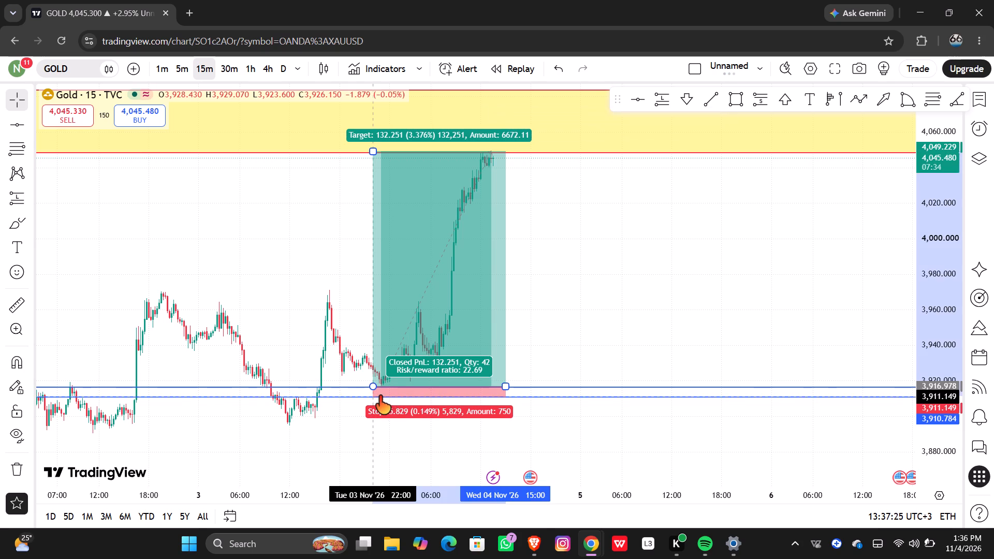
left_click_drag(379, 396, 360, 399)
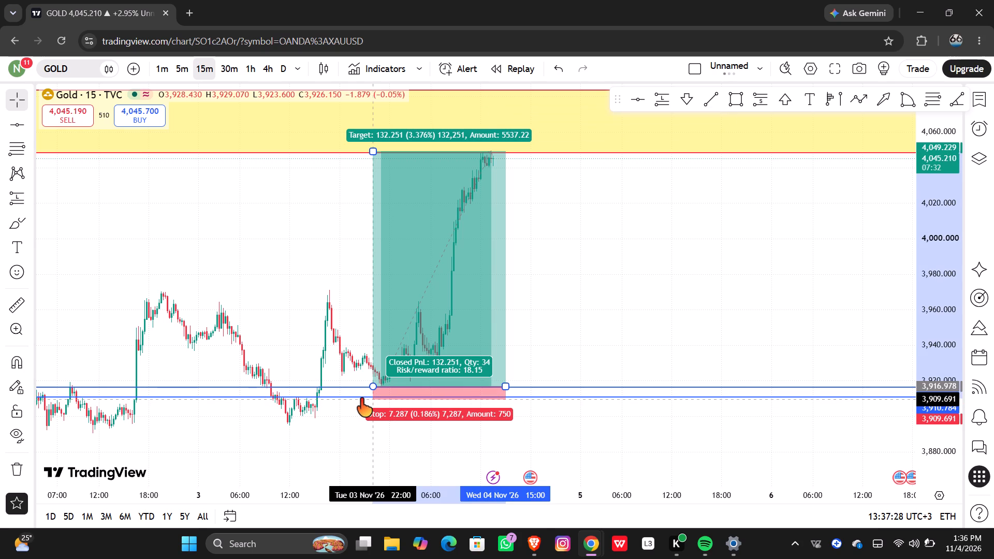
left_click_drag(360, 399, 360, 398)
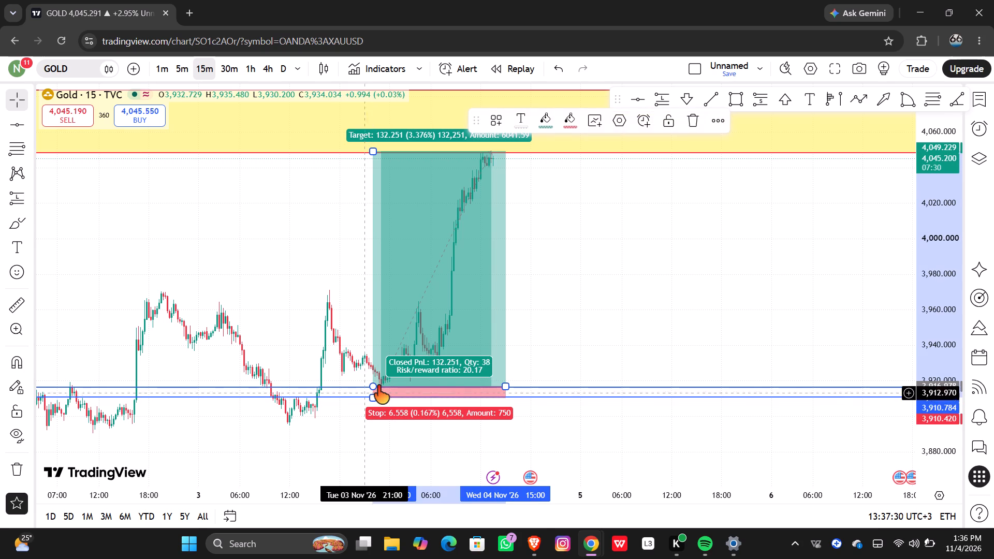
left_click_drag(374, 387, 382, 385)
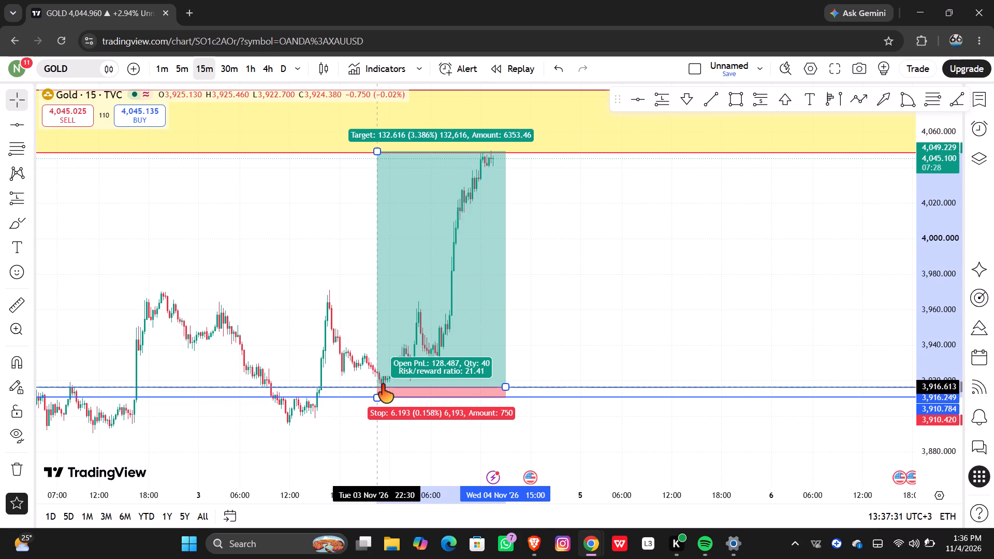
left_click_drag(382, 385, 382, 385)
left_click(613, 252)
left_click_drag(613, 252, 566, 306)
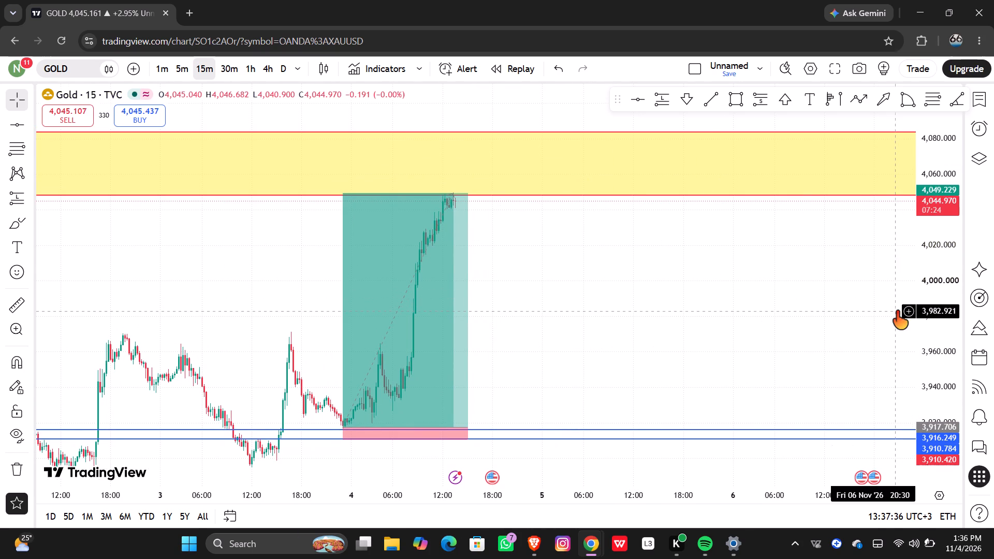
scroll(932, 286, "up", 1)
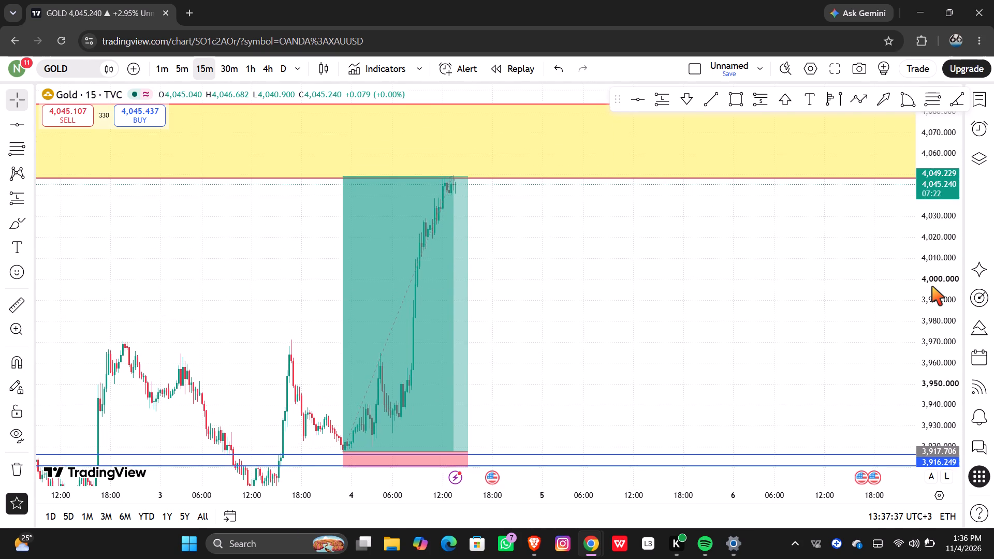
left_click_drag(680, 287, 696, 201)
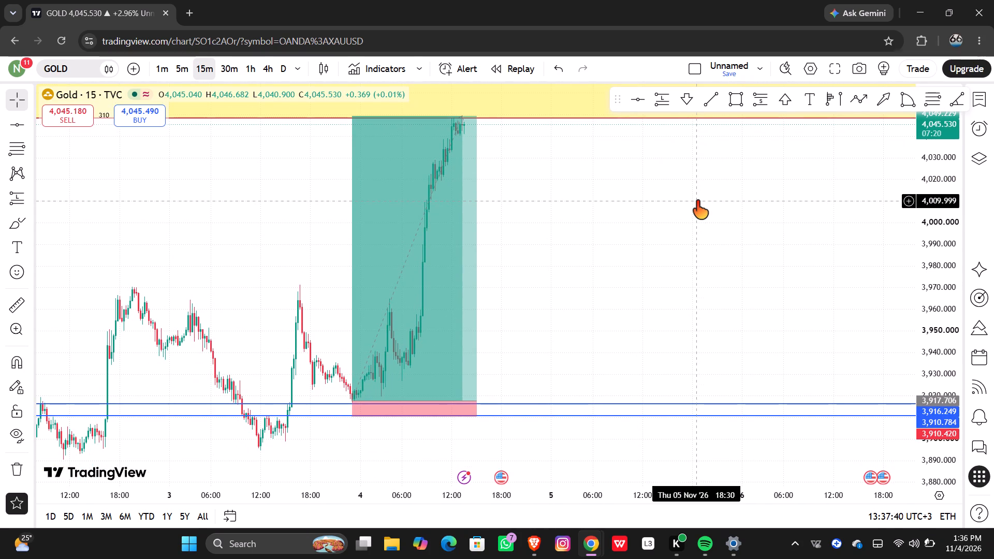
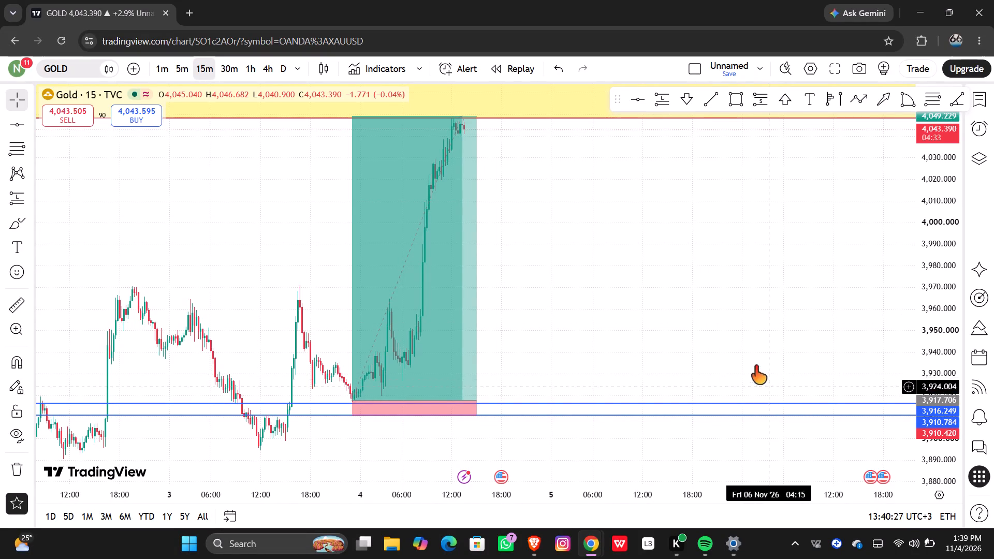
Switch the gold chart from 15-minute to 30-minute candles to review the long position on the higher timeframe.
left_click_drag(692, 264, 762, 361)
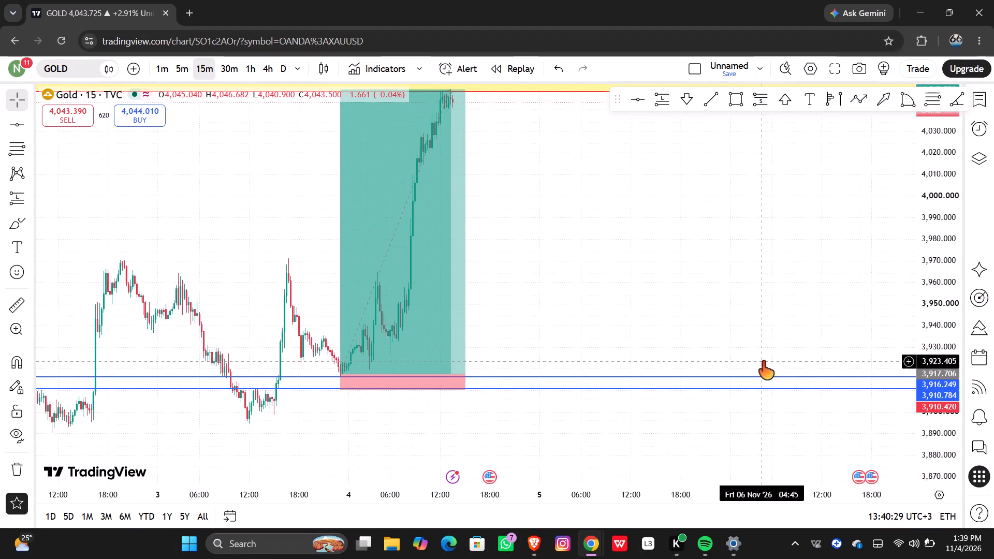
left_click_drag(699, 292, 696, 383)
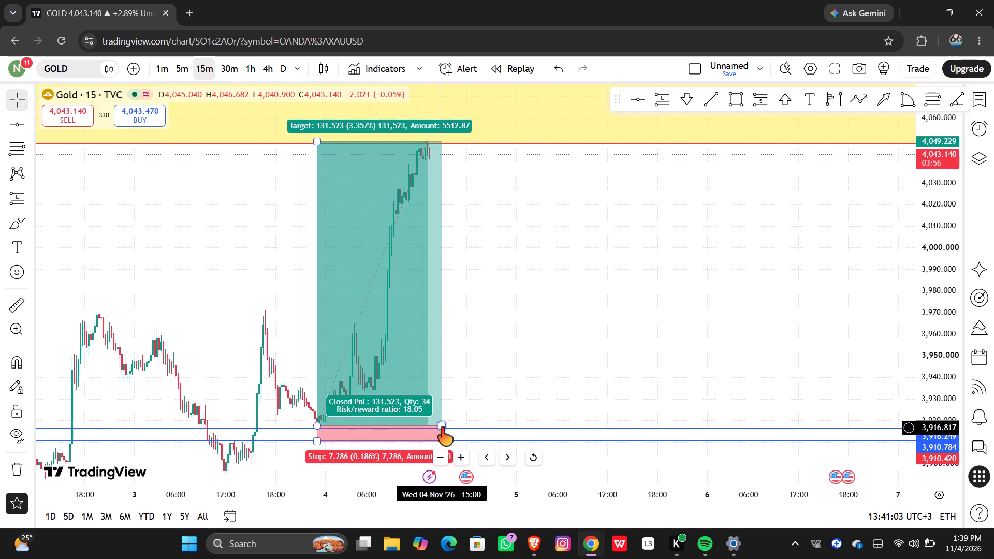
double_click(574, 369)
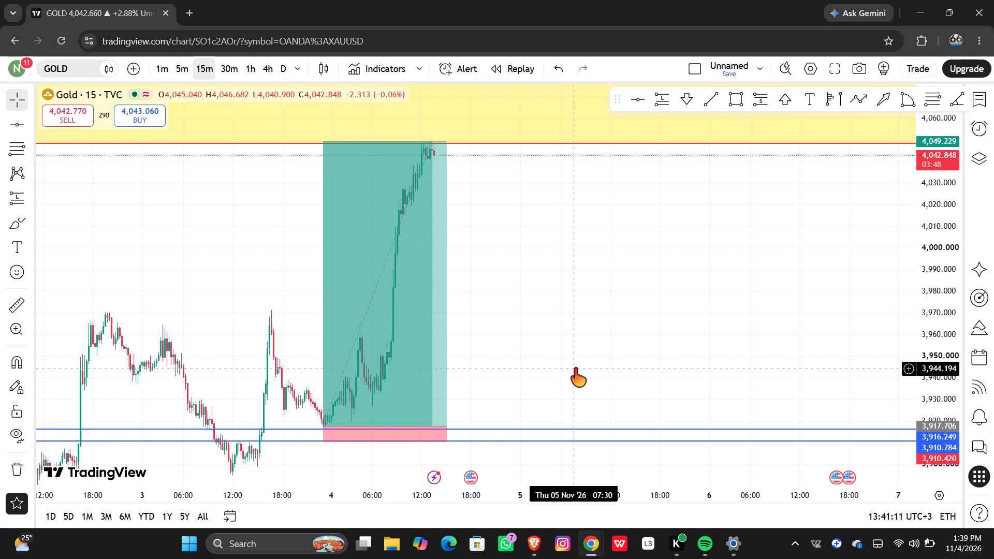
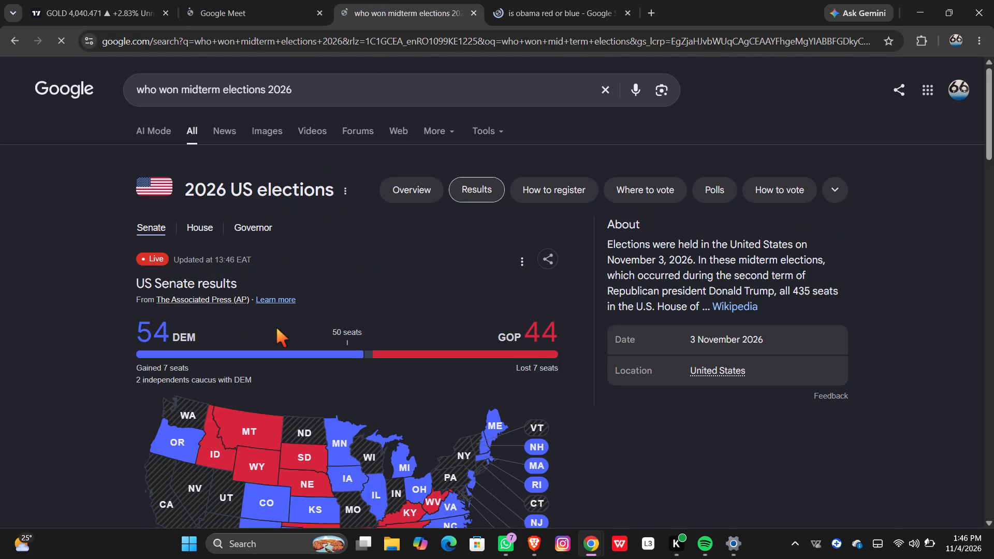
scroll(276, 328, "down", 2)
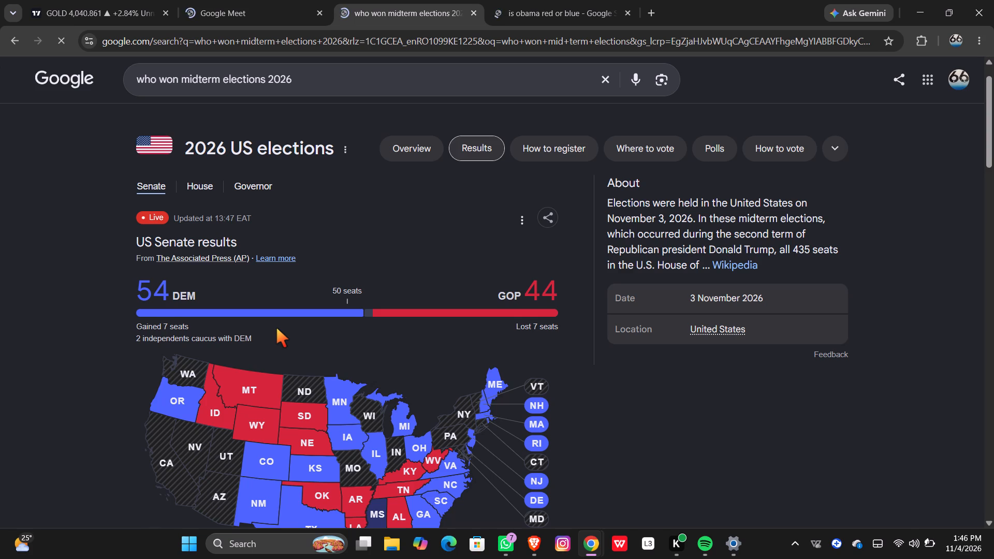
scroll(276, 328, "down", 2)
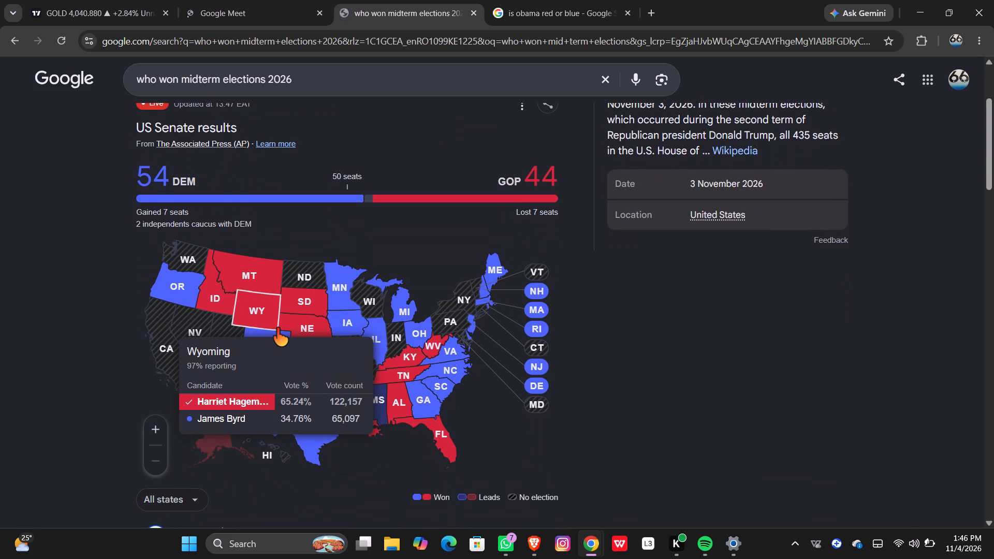
scroll(276, 328, "down", 1)
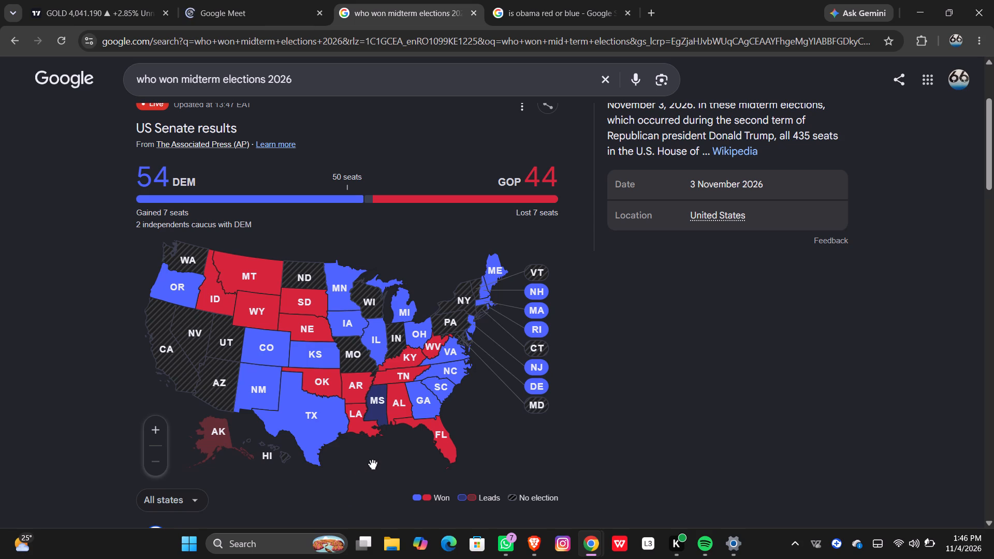
scroll(373, 464, "down", 3)
Return to the TradingView gold chart and delete the long position from the 30-minute view.
left_click(74, 0)
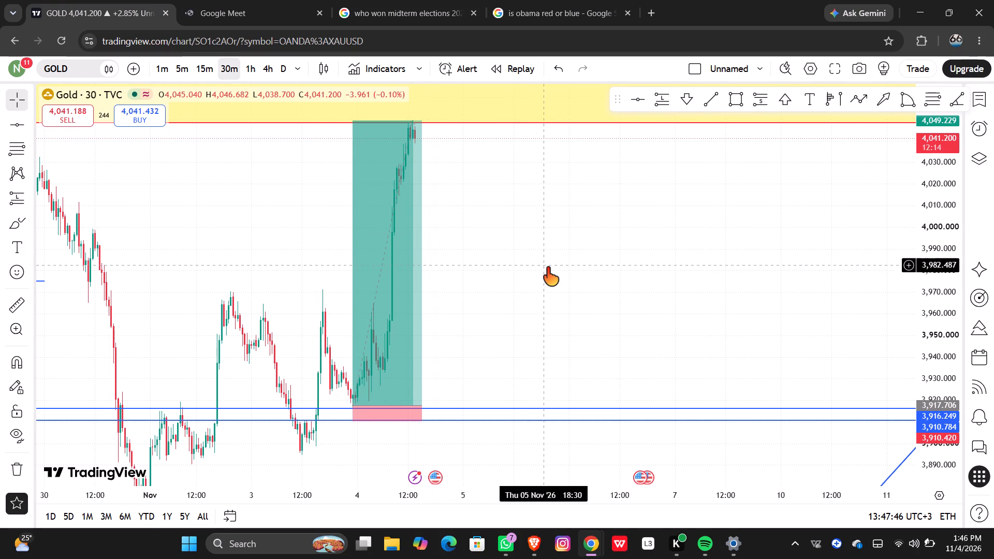
left_click(421, 404)
left_click(701, 123)
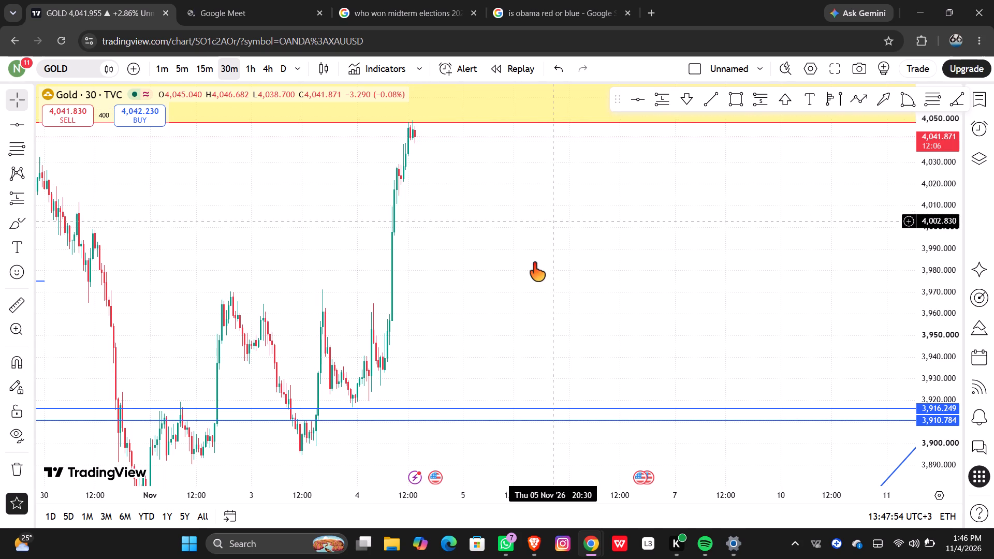
Switch gold to 1-hour candles and draw a Fibonacci retracement from the swing low at about 3,916.67 up to about 4,049.80.
left_click(247, 69)
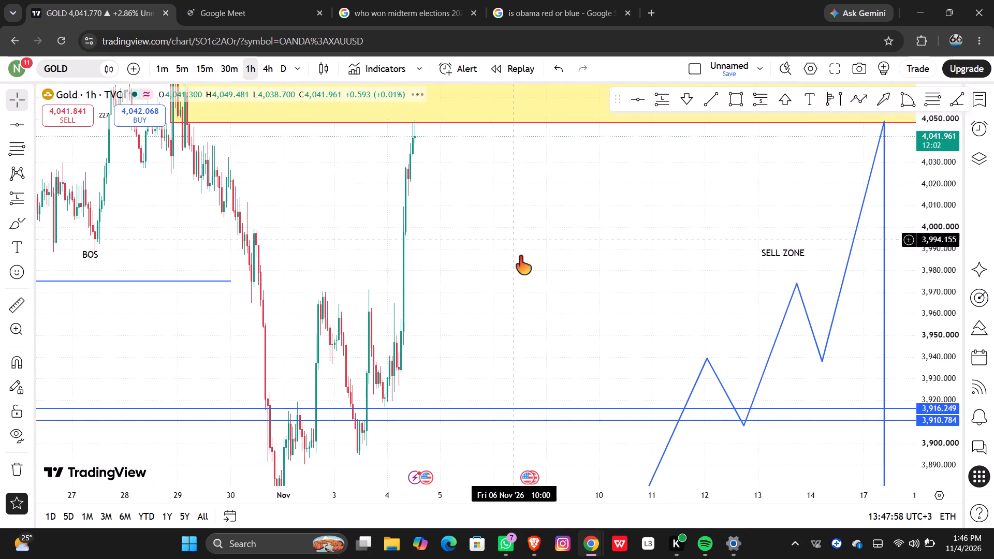
left_click(929, 100)
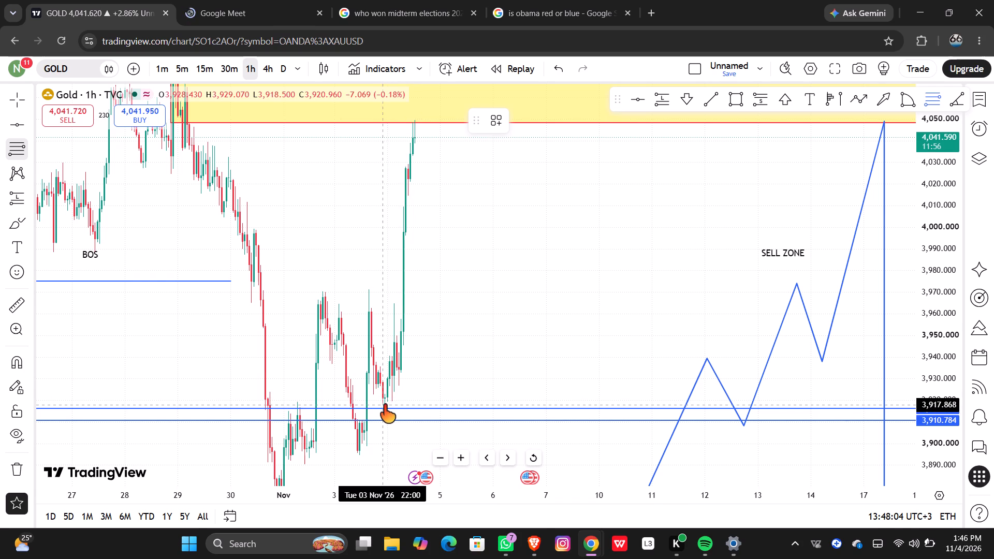
left_click(384, 407)
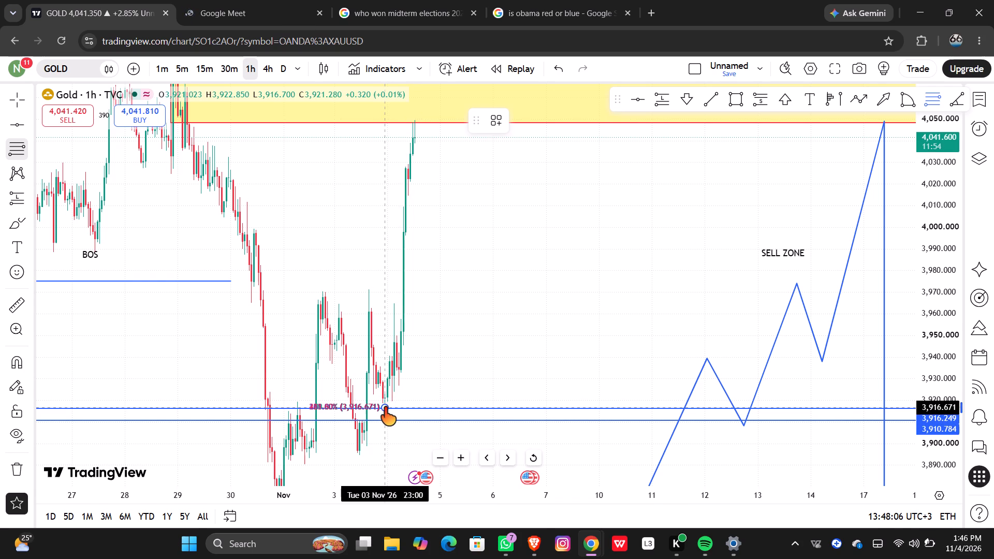
left_click(443, 120)
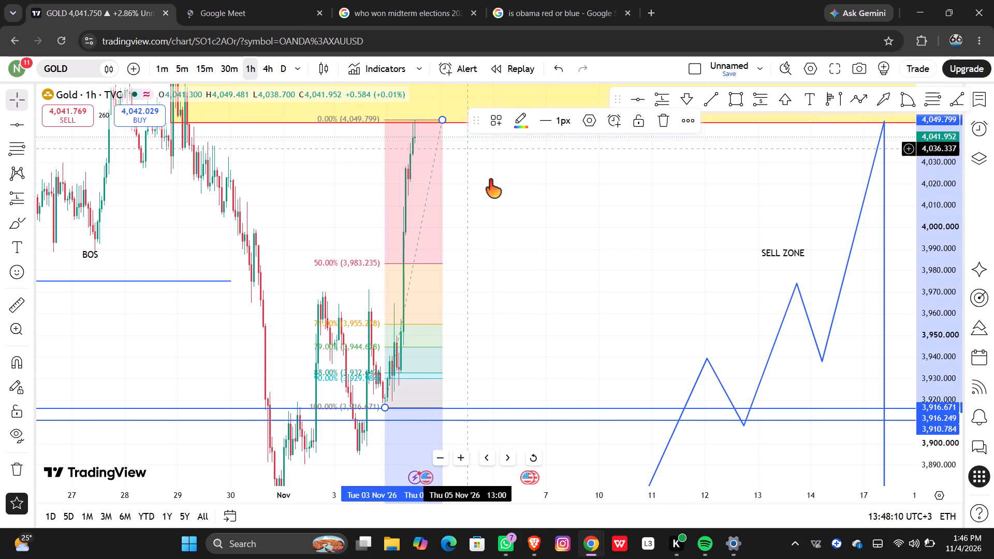
left_click(522, 254)
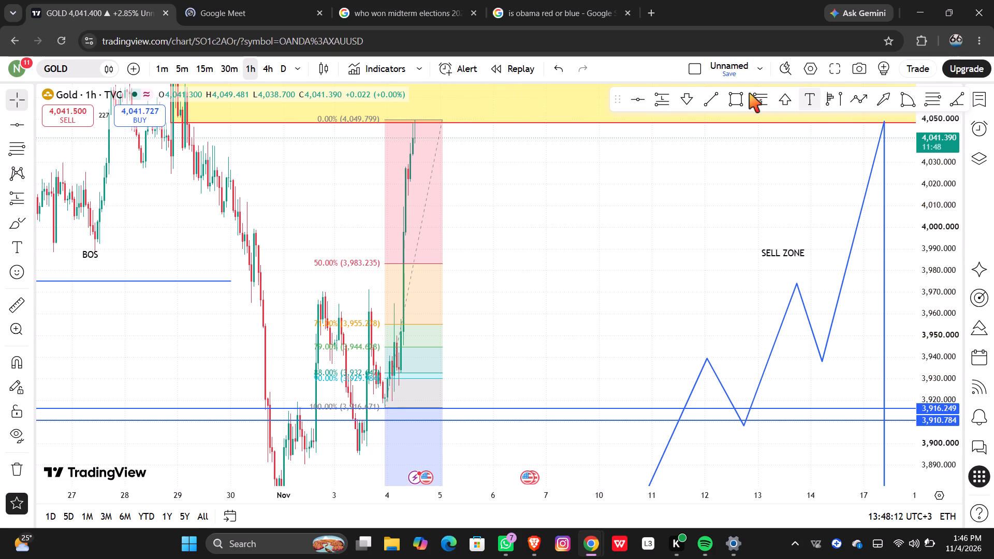
Start a horizontal line on the 1-hour gold chart.
left_click(640, 98)
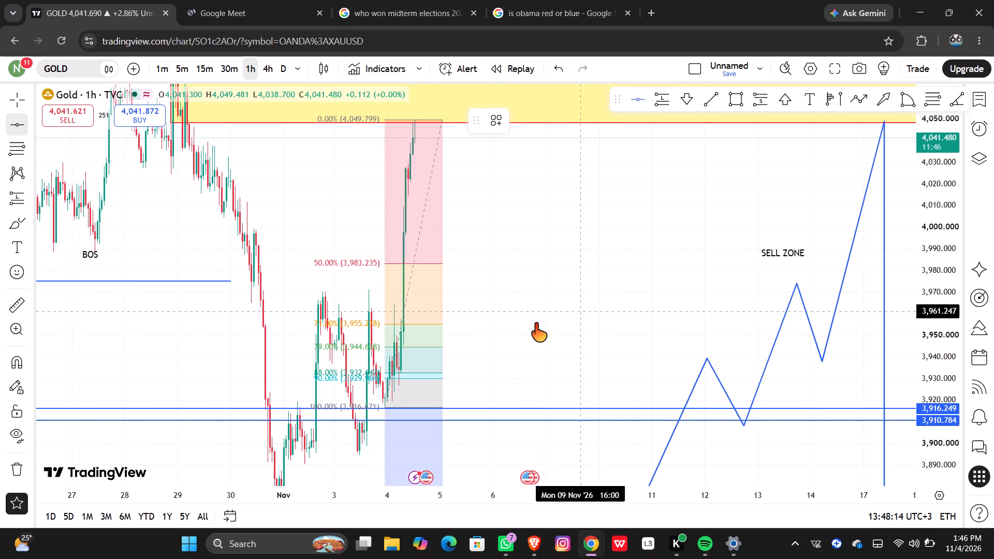